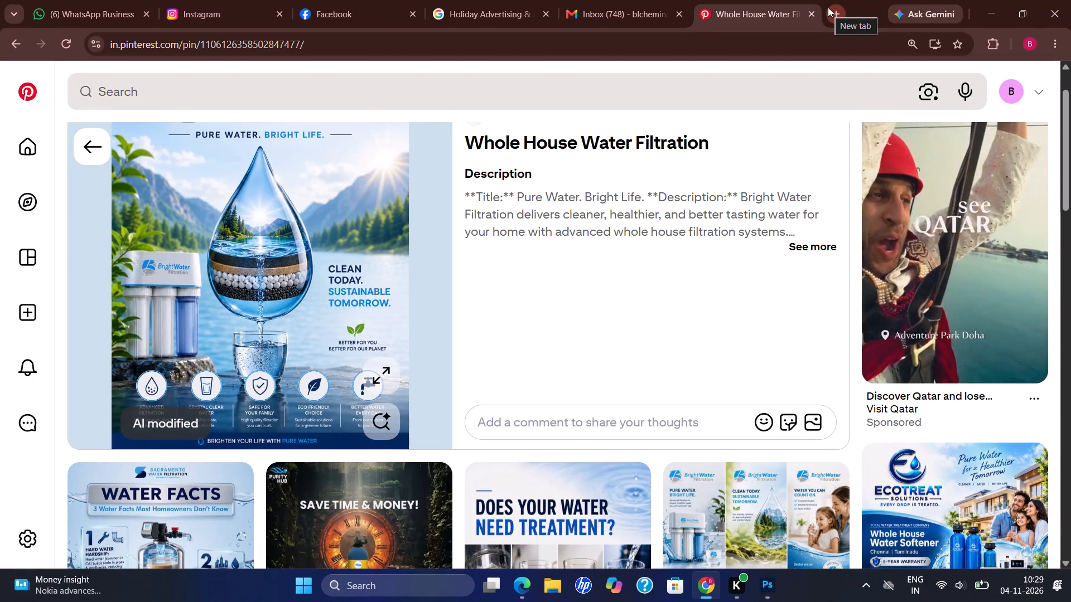
Open a new browser tab and run a Google search for pinterest.
click(828, 7)
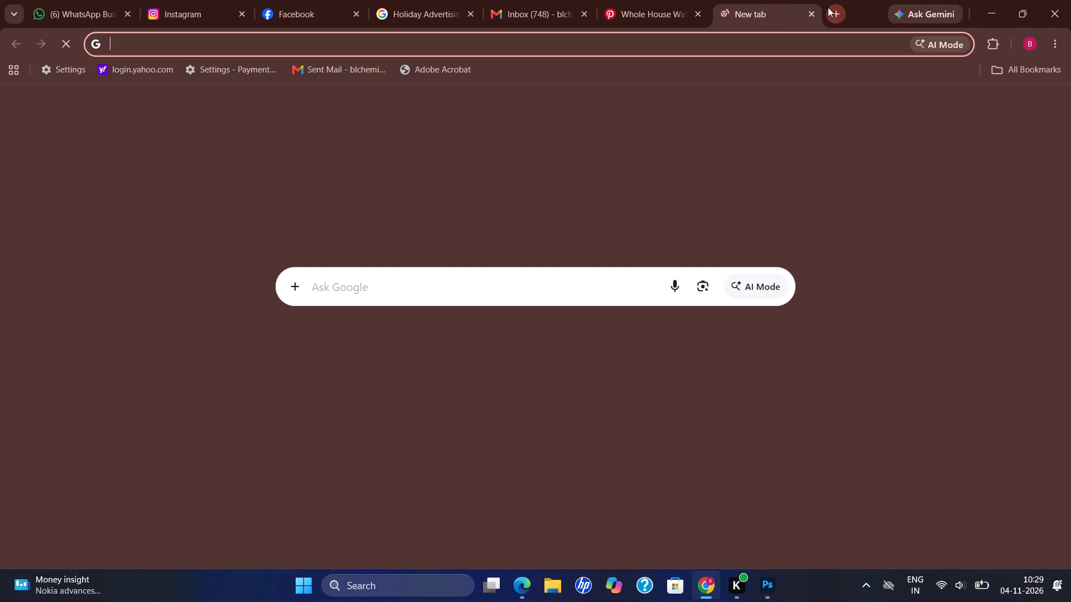
click(735, 40)
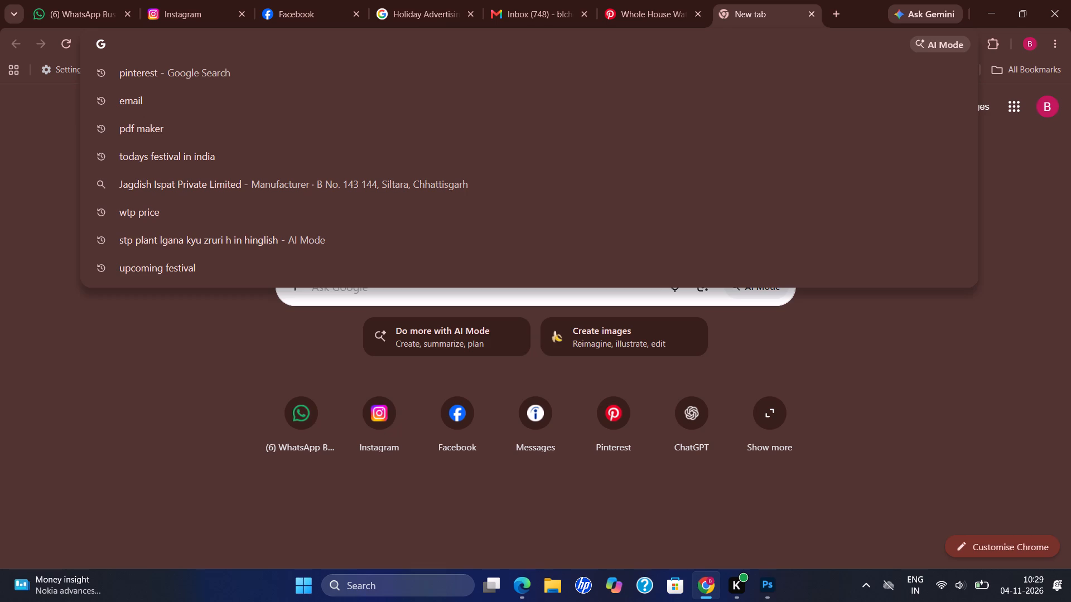
click(433, 84)
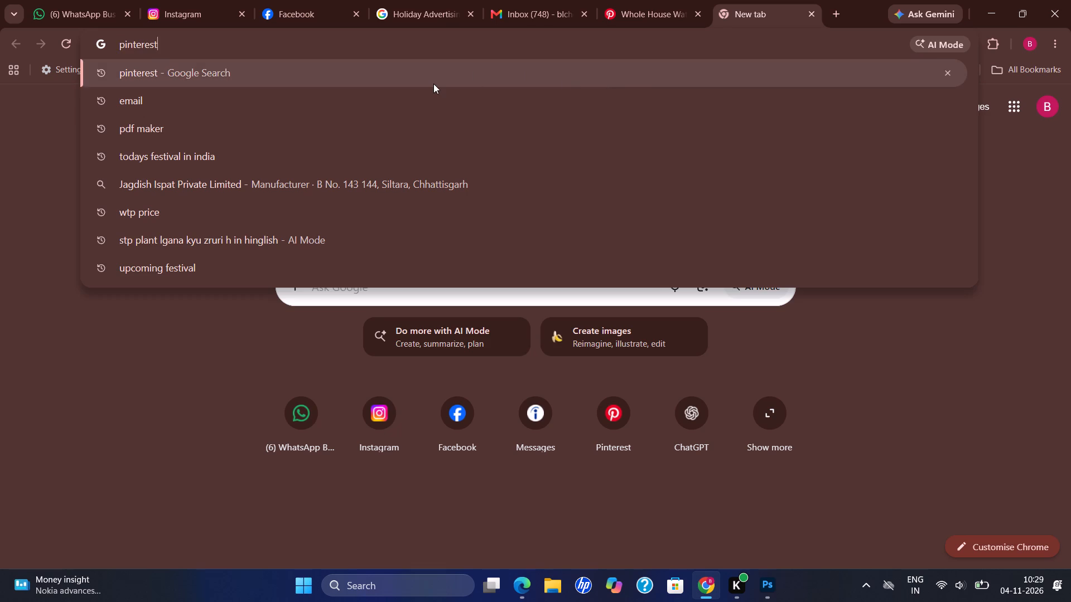
Replace the pinterest query in the Google search box with one starting with "bl".
triple_click(349, 109)
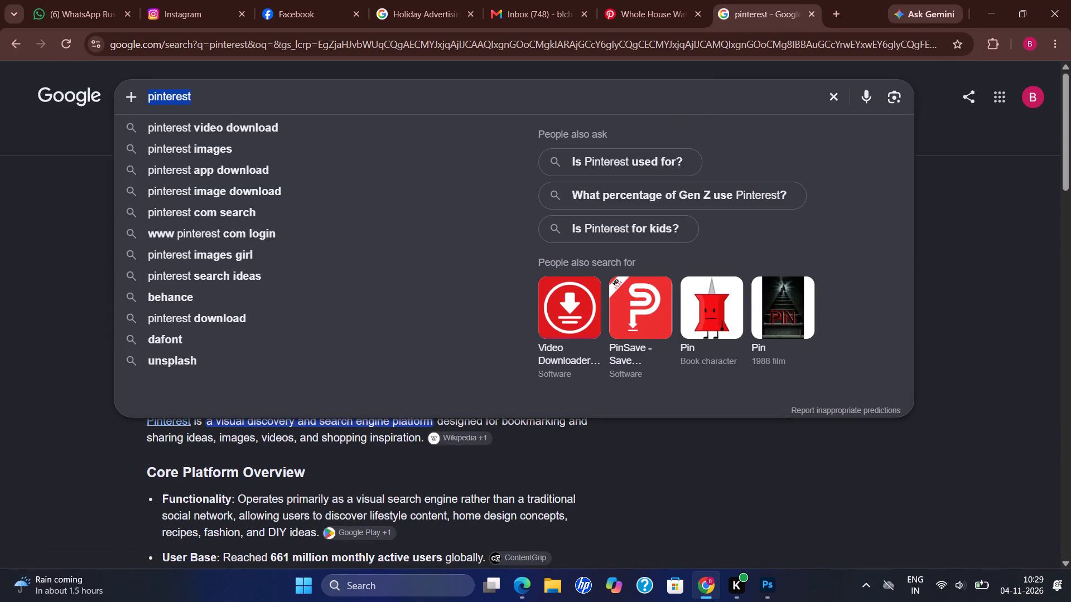
text(bl)
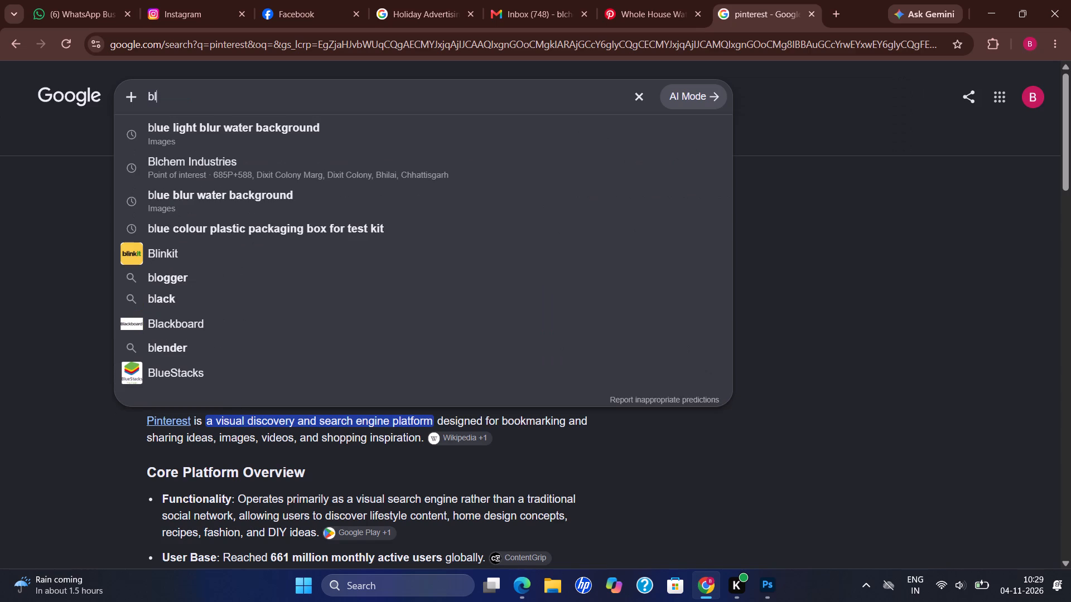
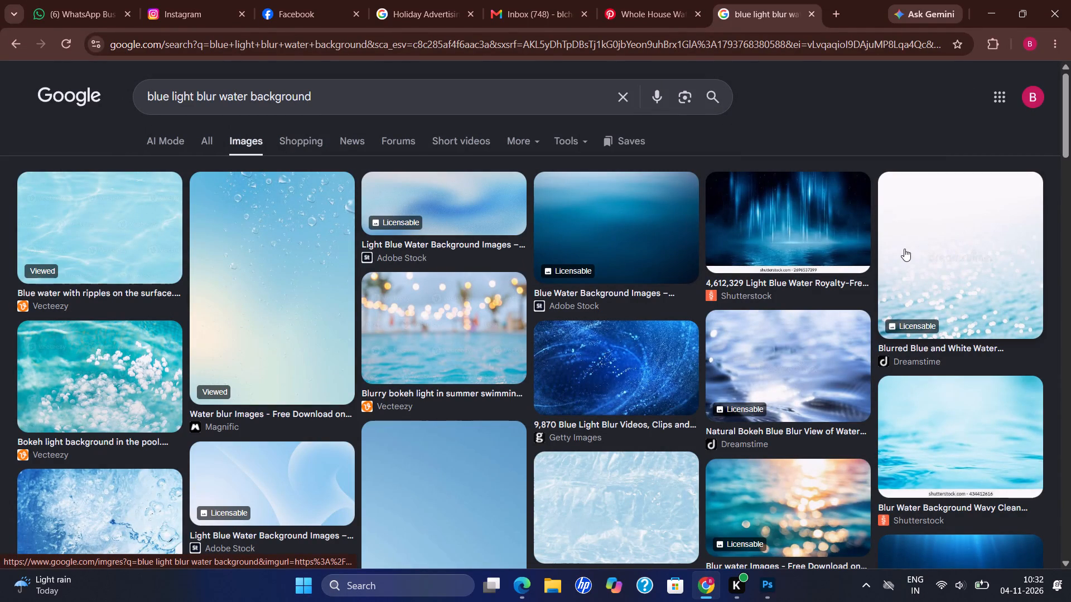
scroll(672, 204, down, 9)
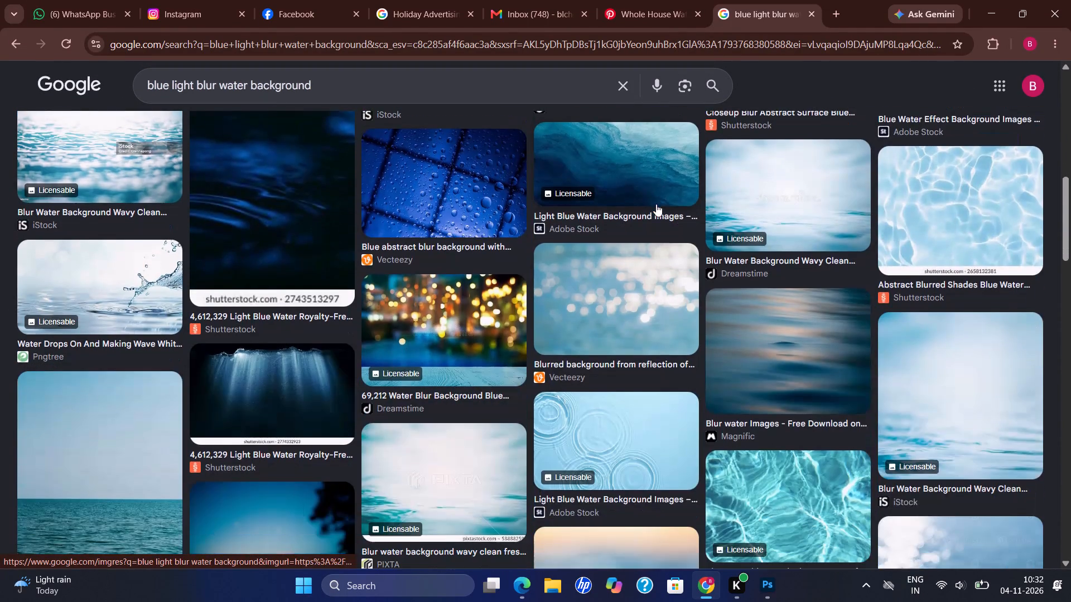
scroll(656, 204, down, 3)
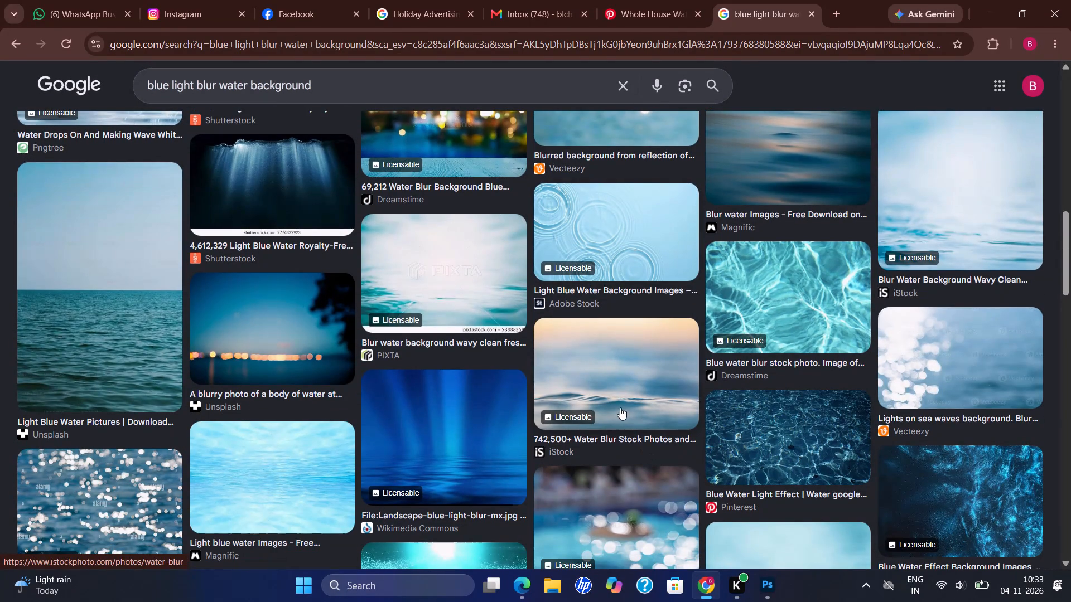
scroll(627, 447, down, 5)
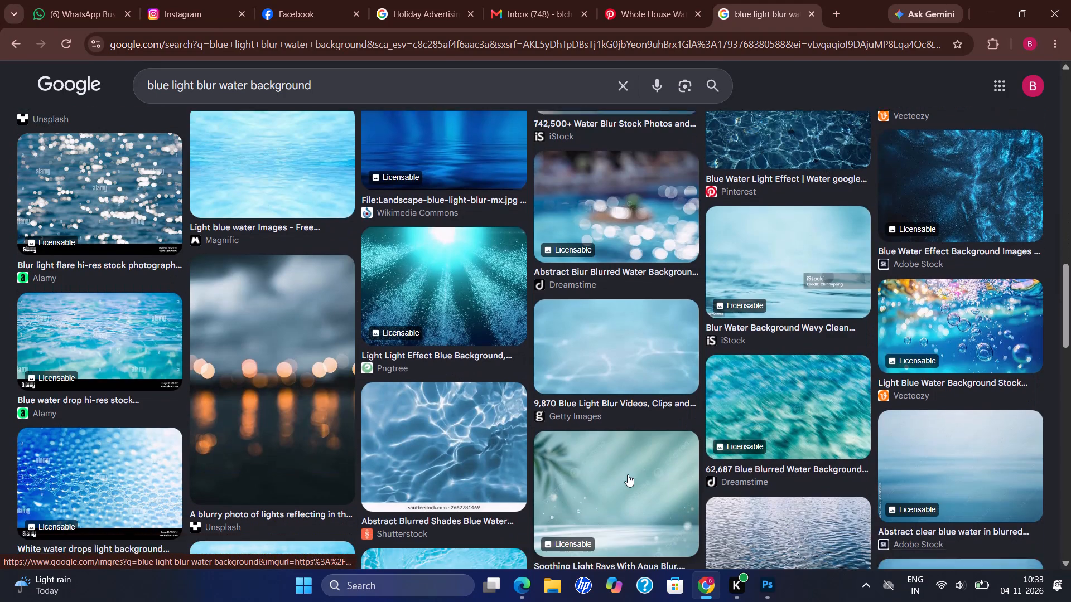
scroll(628, 474, down, 7)
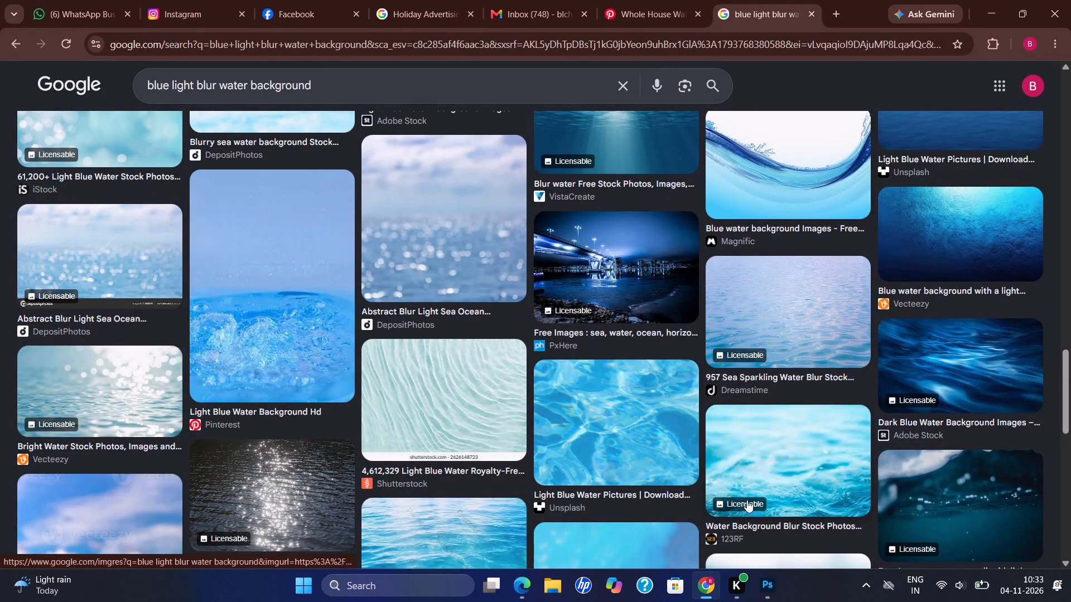
scroll(552, 372, down, 12)
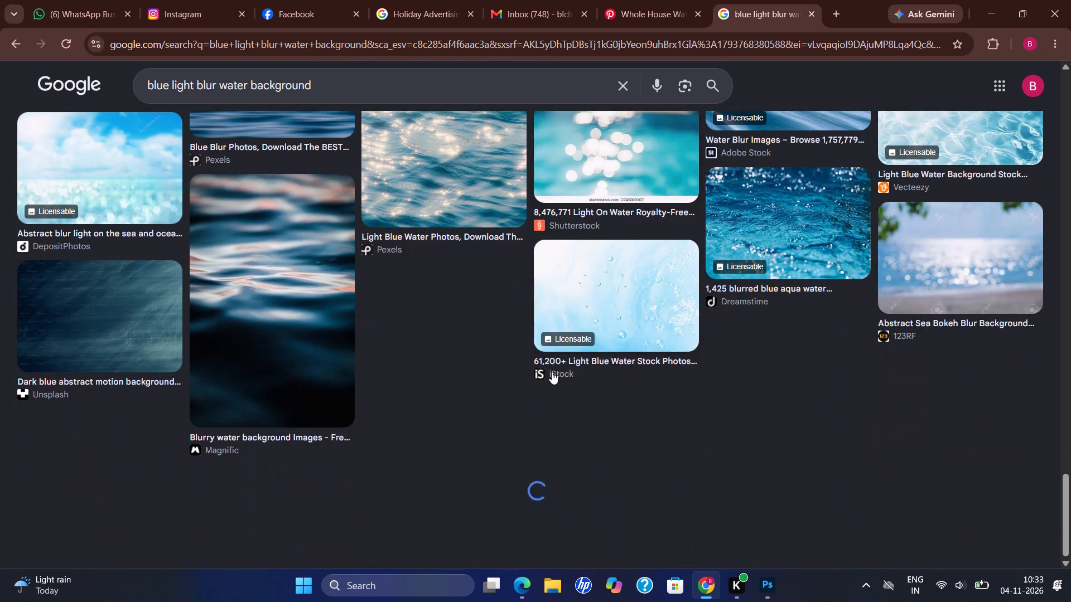
scroll(552, 372, up, 19)
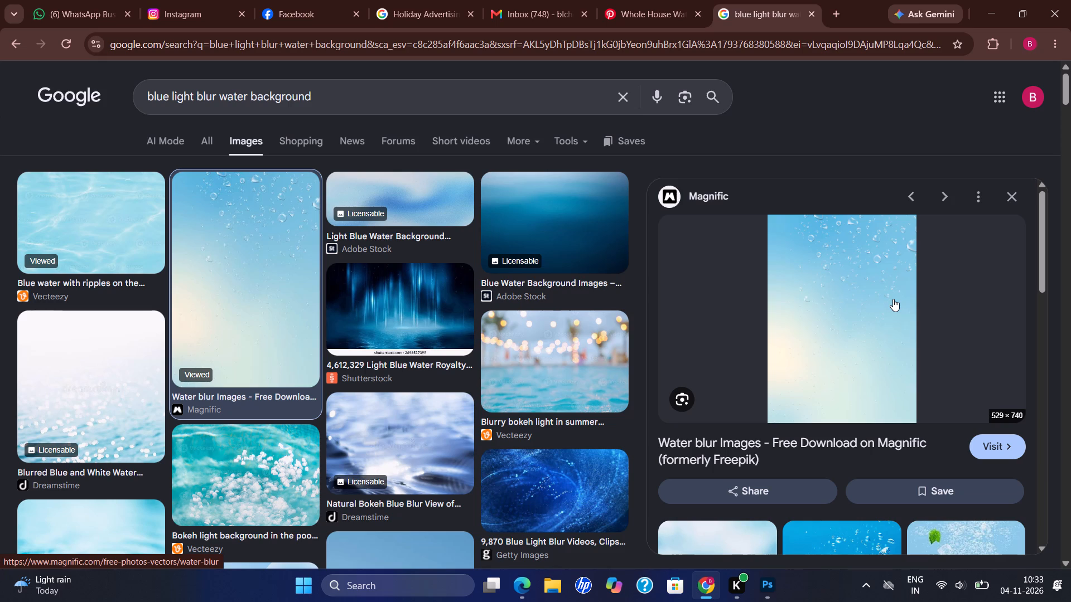
scroll(893, 299, down, 4)
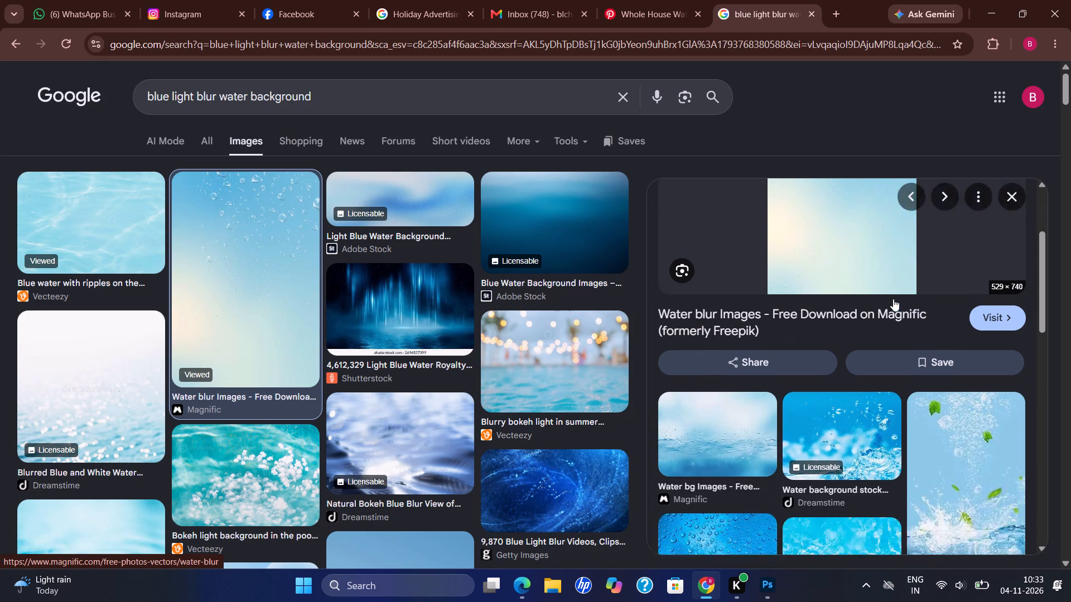
scroll(893, 299, down, 1)
scroll(893, 299, up, 8)
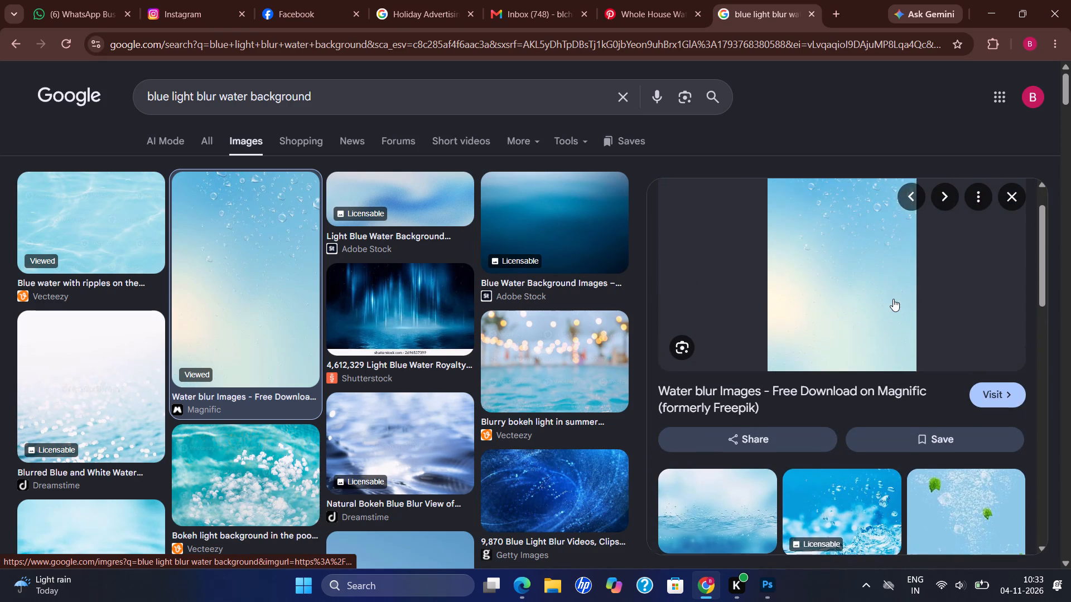
scroll(893, 299, up, 1)
Preview the related Pngtree "Water Green Background" image with splashing water and leaves, and return to the Magnific image's related results.
scroll(728, 287, down, 4)
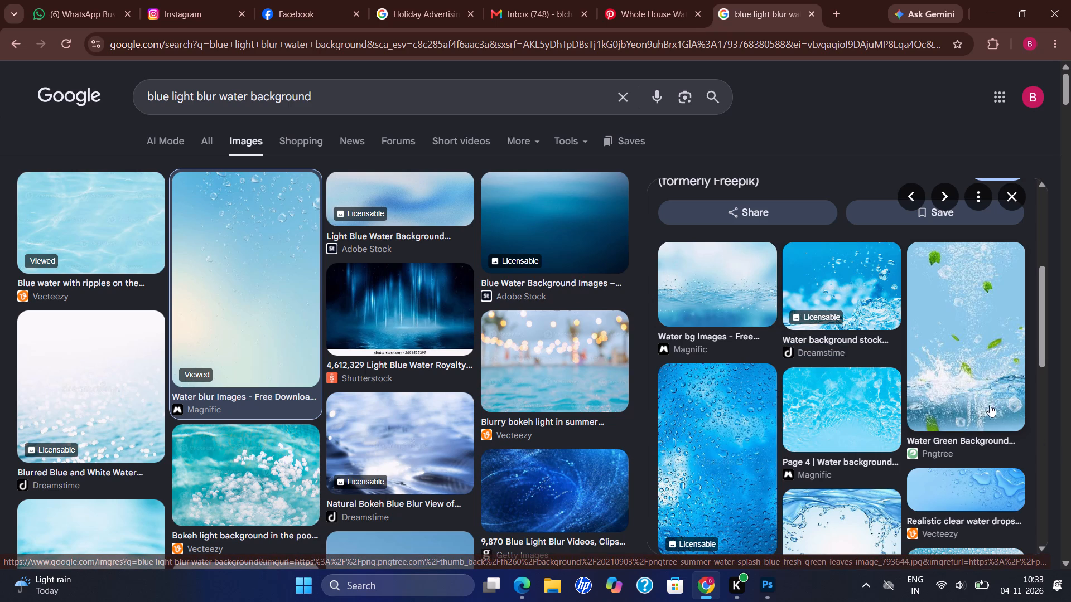
click(963, 367)
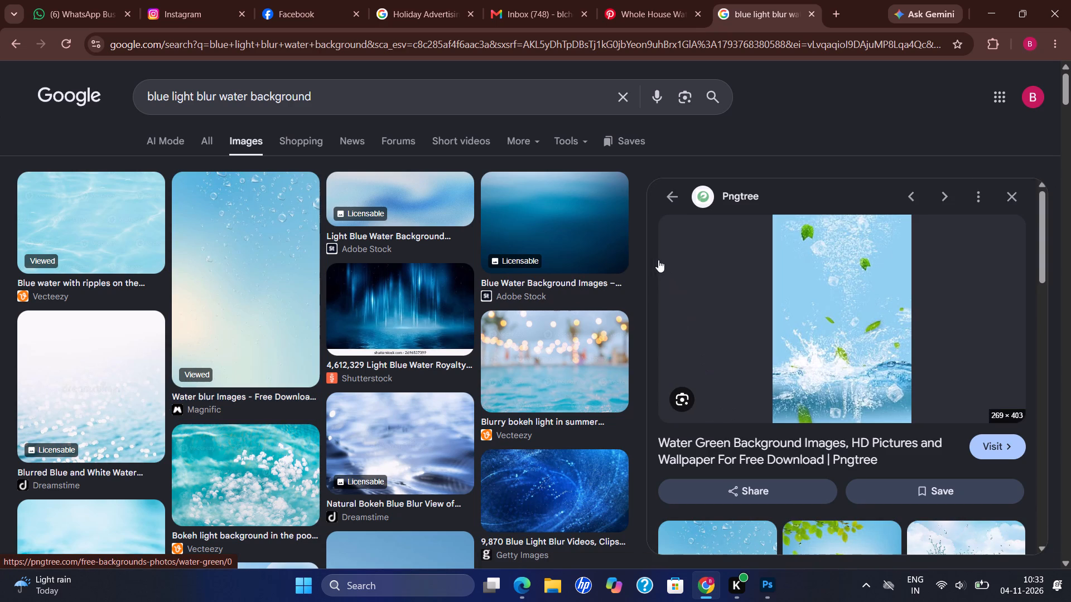
click(673, 198)
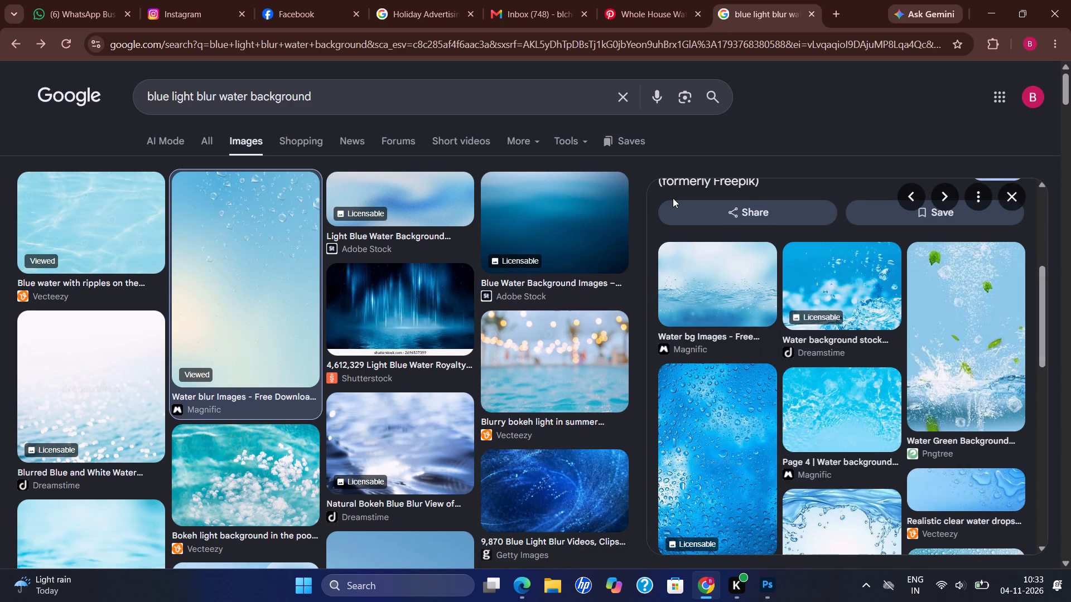
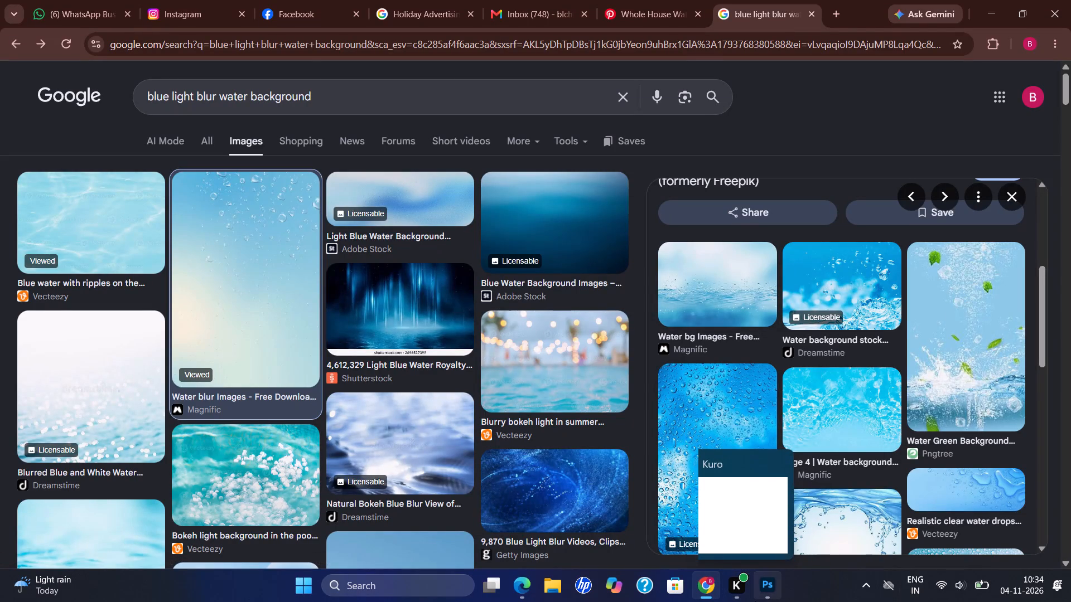
Preview the related Pngtree "Water Green Background" image, open its source page, and close that page to return to the preview.
click(1001, 385)
click(864, 308)
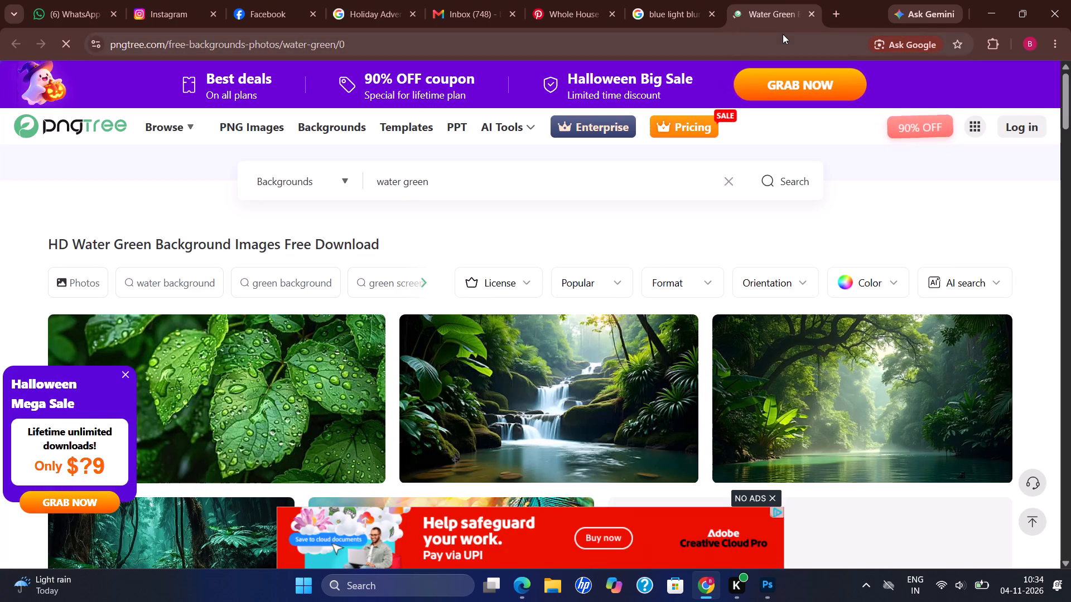
click(807, 12)
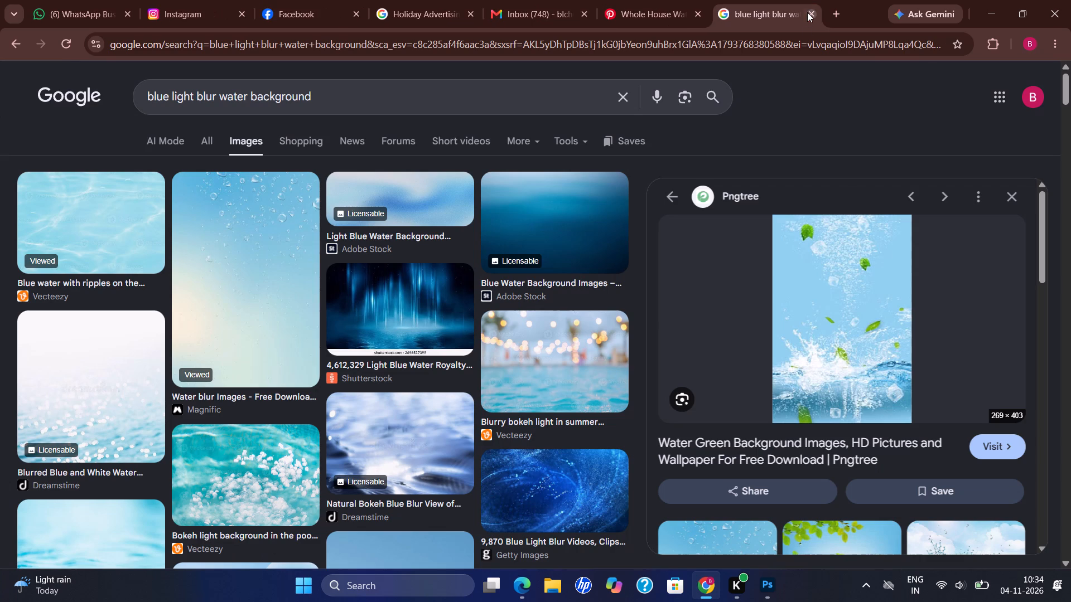
Check the related images, and copy the previewed Pngtree picture of splashing water with green leaves.
scroll(877, 253, down, 4)
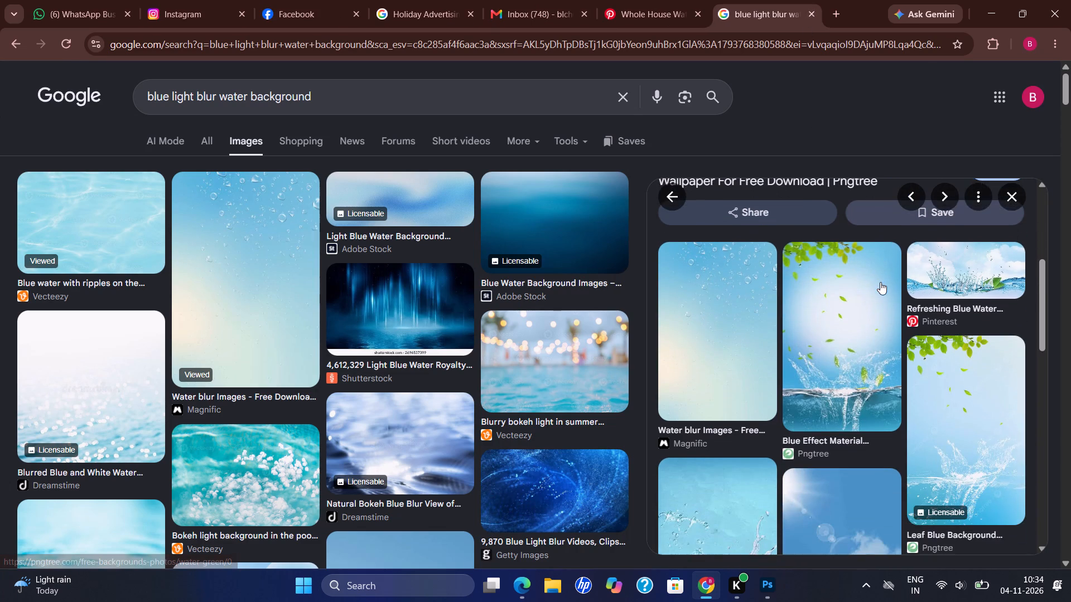
scroll(880, 282, up, 5)
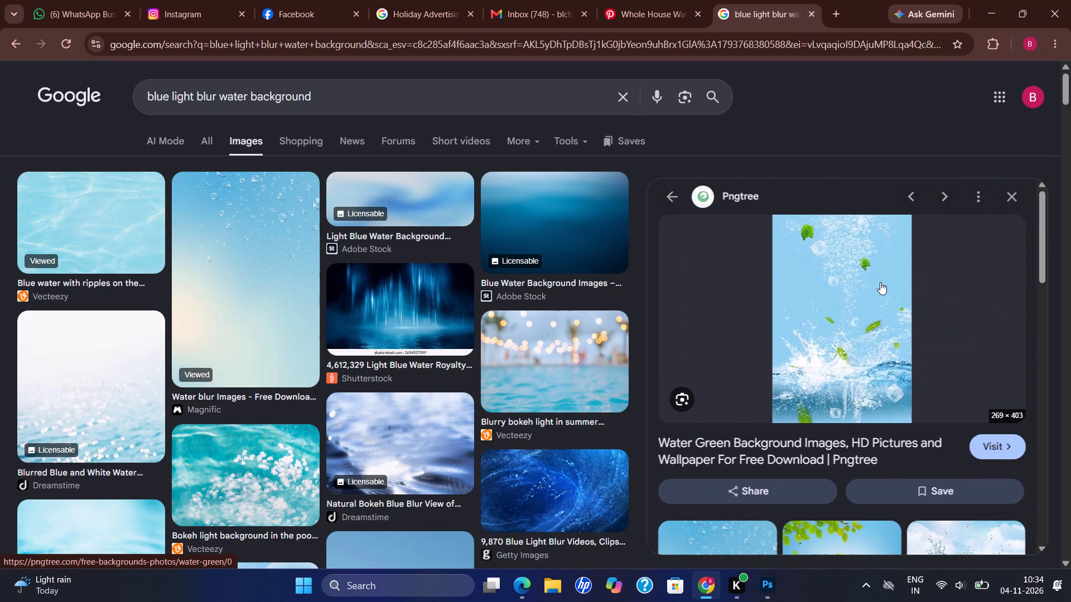
right_click(826, 283)
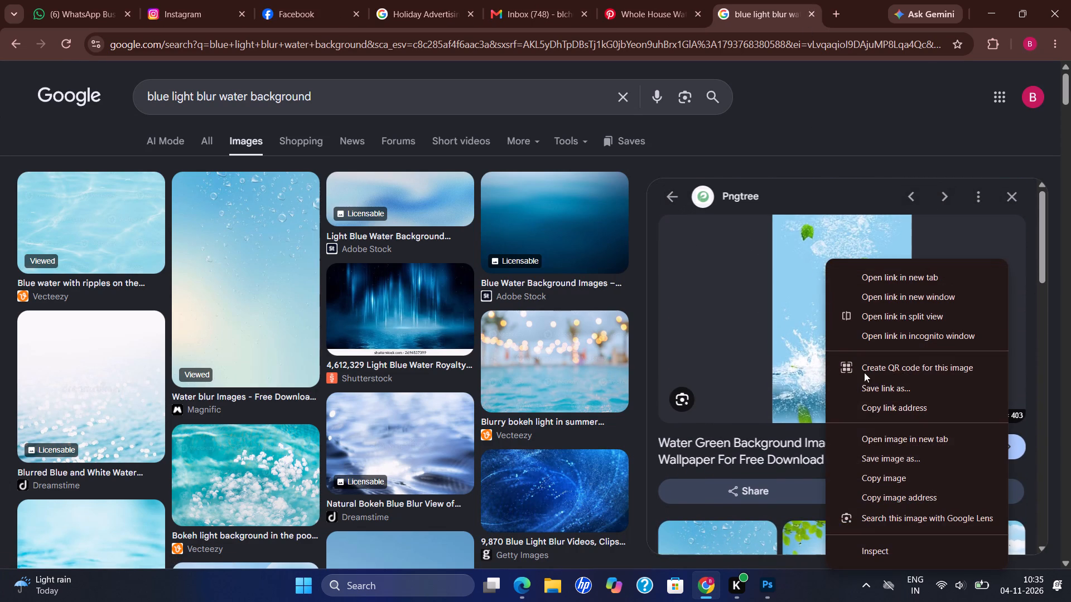
click(898, 483)
Switch to Adobe Photoshop 2020 and try to paste the copied water background image.
click(771, 601)
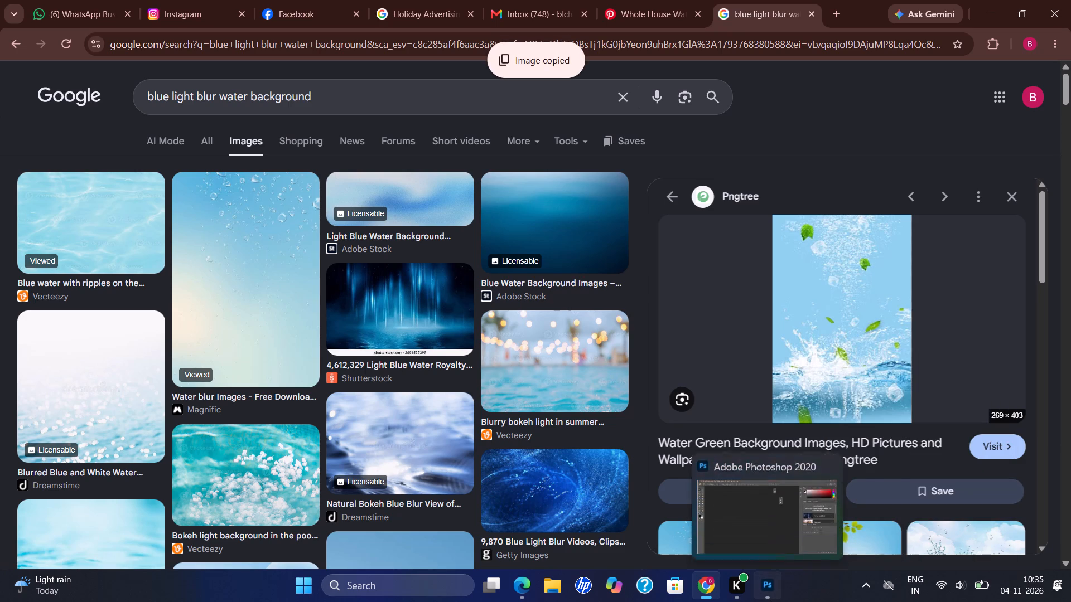
key(ctrl+v)
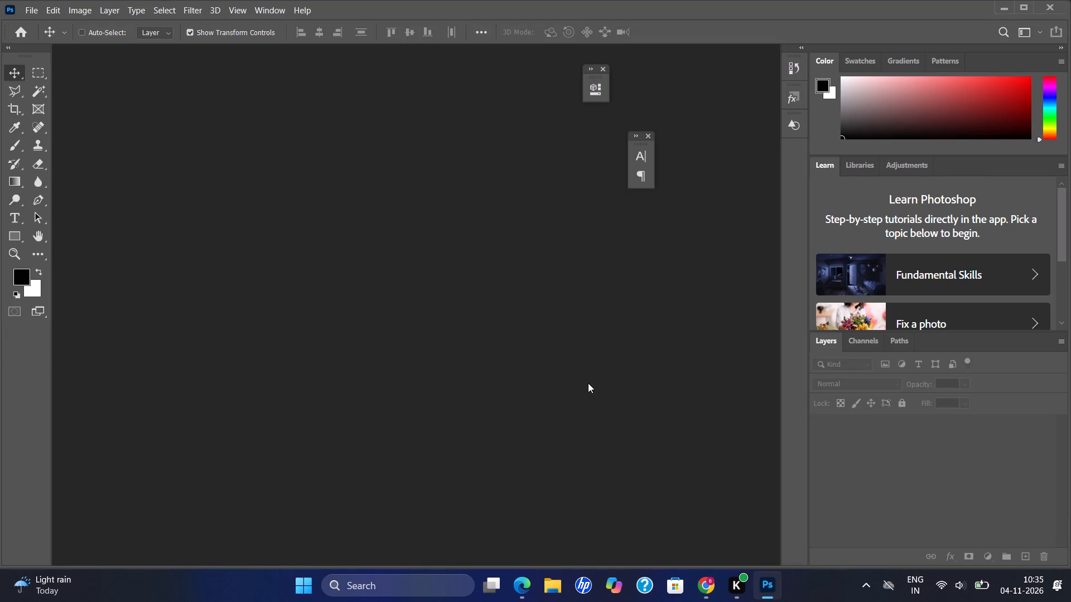
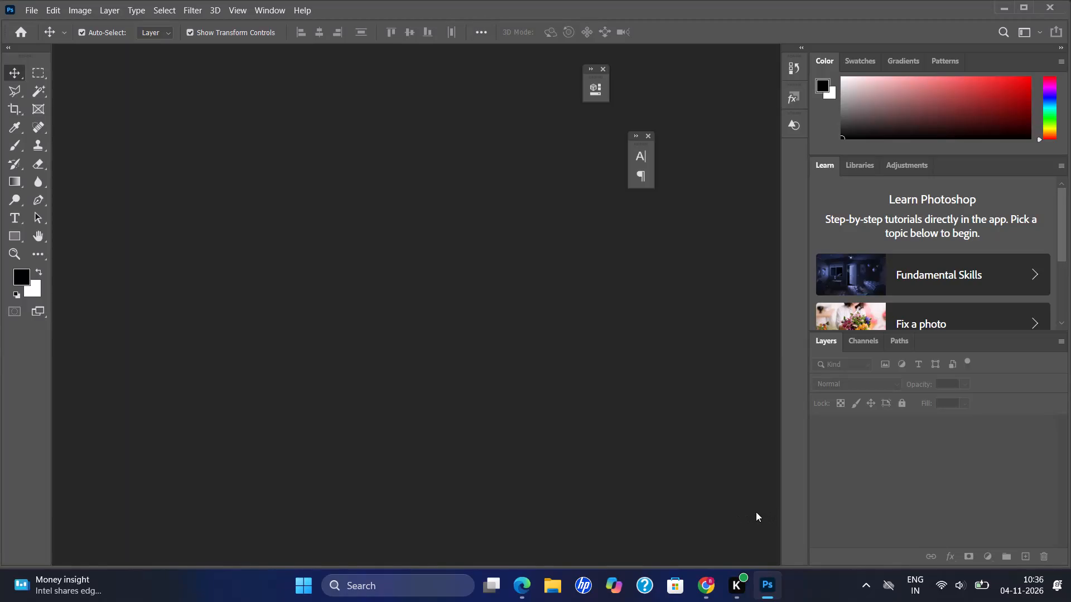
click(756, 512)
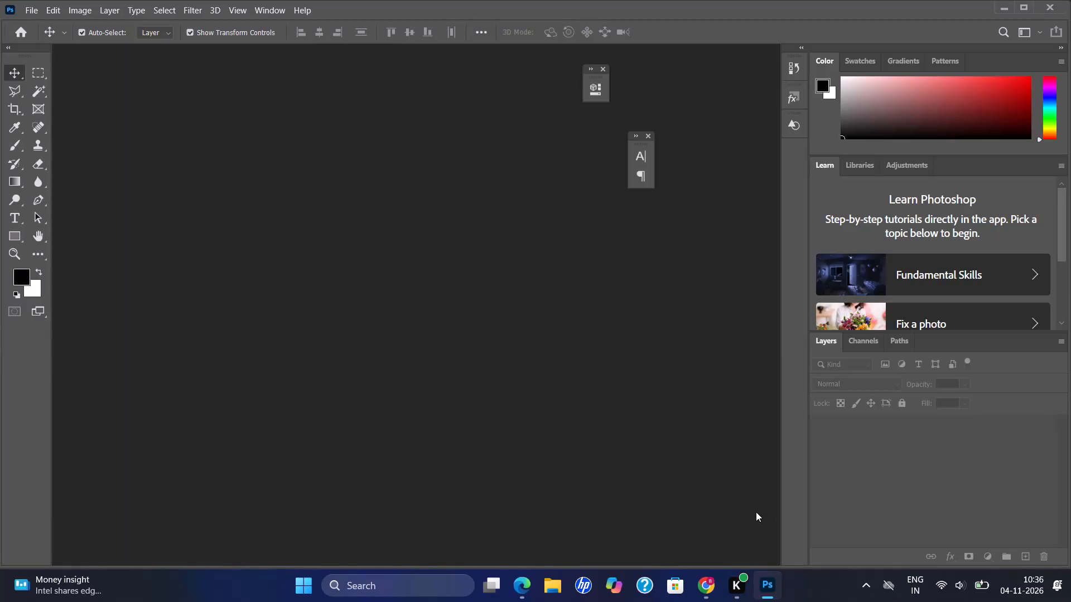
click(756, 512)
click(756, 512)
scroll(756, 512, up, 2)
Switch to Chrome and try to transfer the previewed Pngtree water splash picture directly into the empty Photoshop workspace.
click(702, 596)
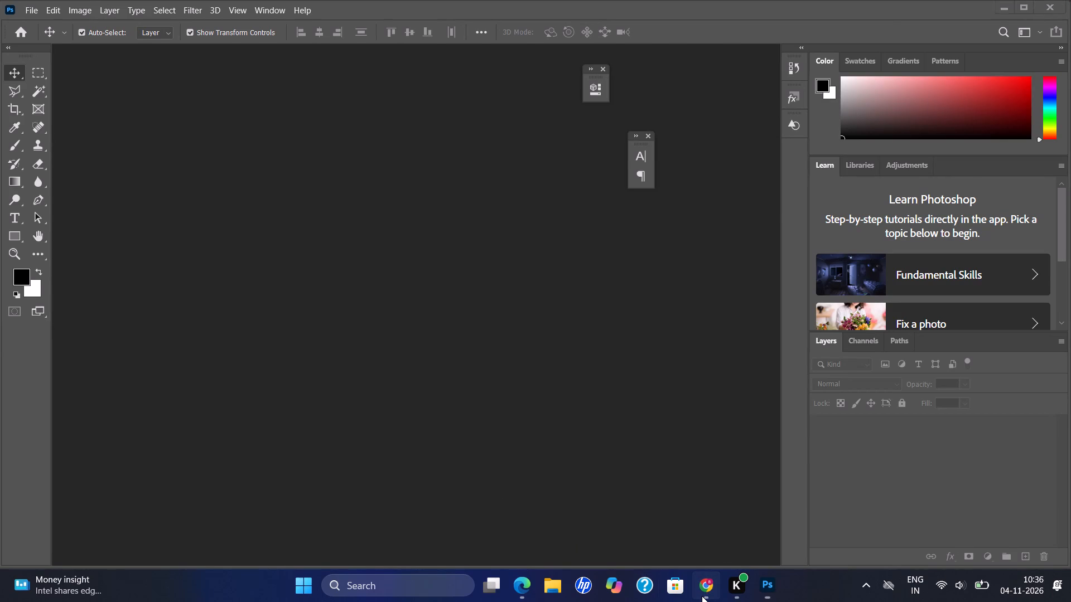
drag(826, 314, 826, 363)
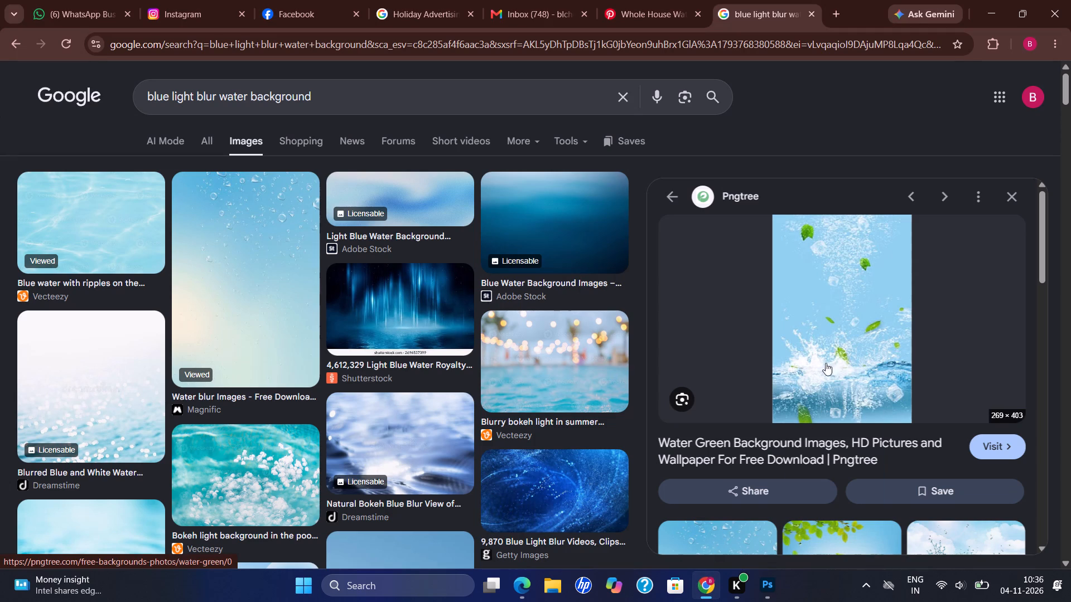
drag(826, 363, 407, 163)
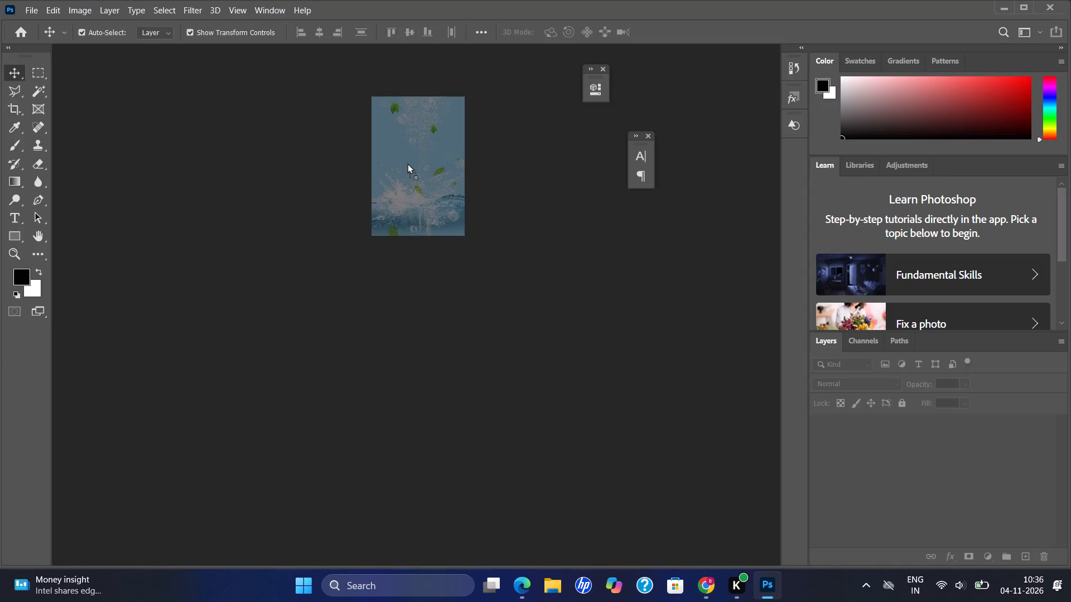
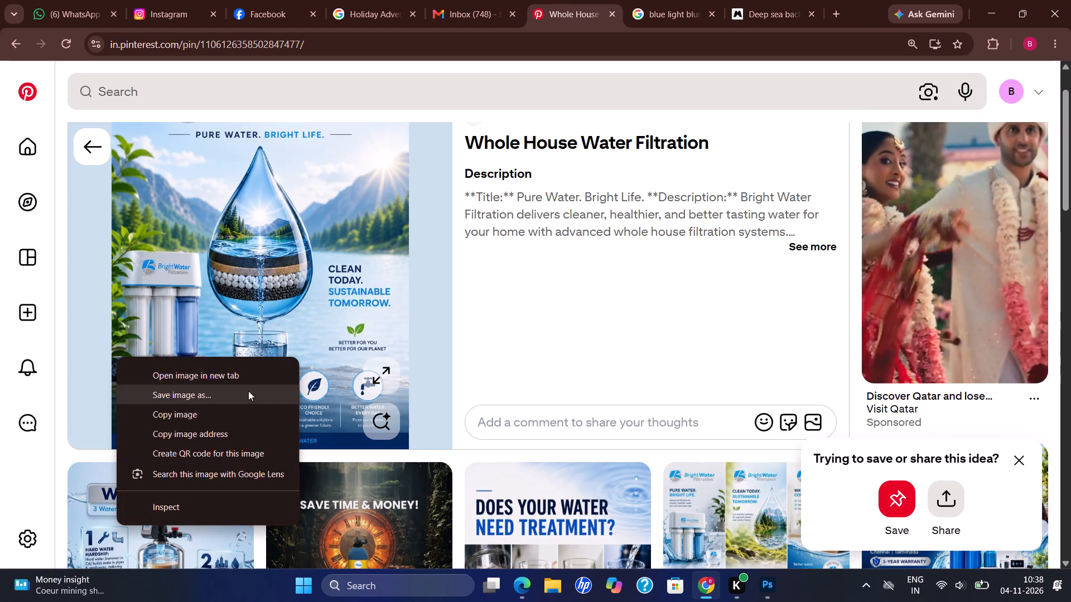
Open the visual search for the Whole House Water Filtration pin and view the full reference poster down to its bottom banner.
click(388, 421)
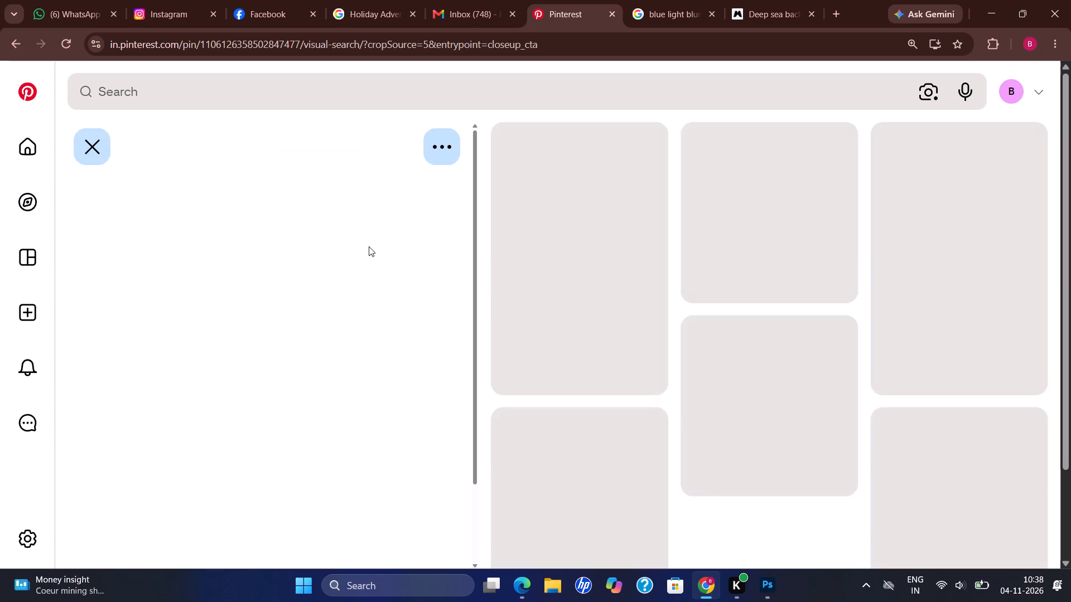
scroll(328, 327, down, 1)
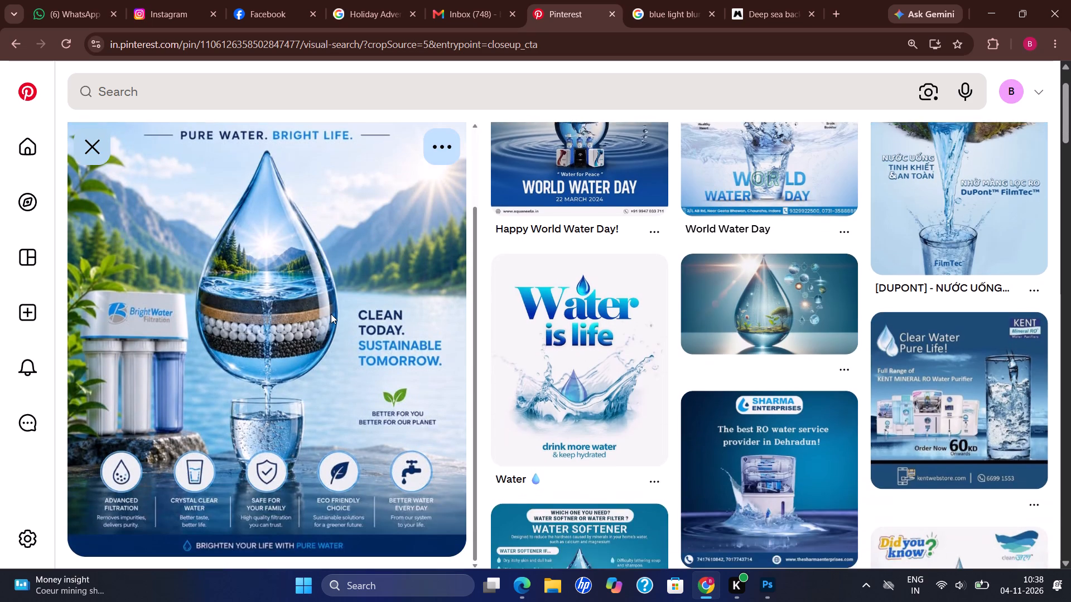
scroll(331, 314, down, 1)
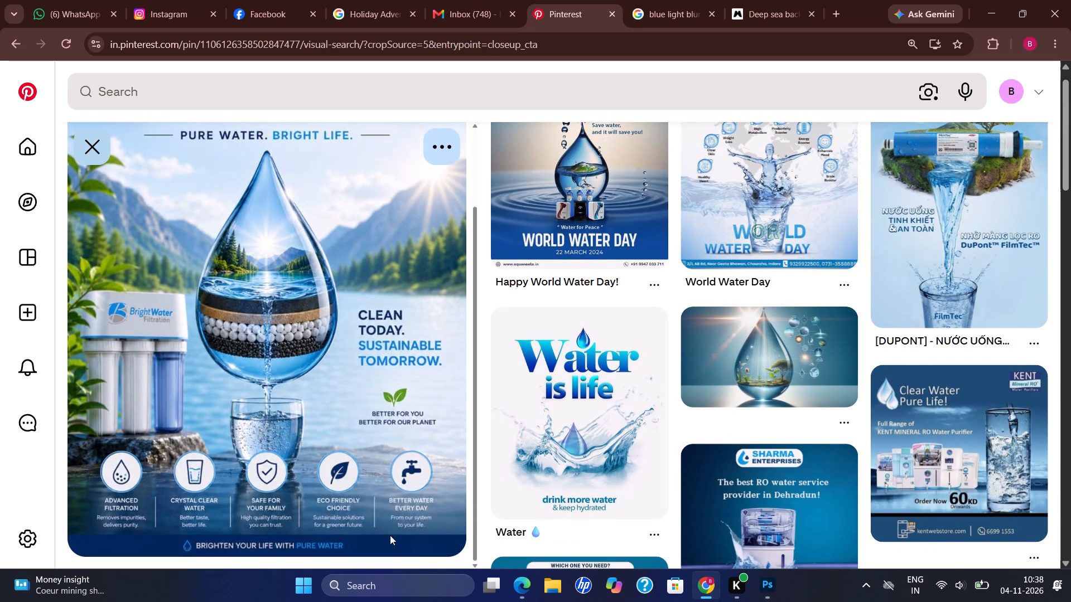
Run a visual search on the Pinterest water filter poster, framing the rocks beneath the filter unit and the first two feature icons.
right_click(140, 401)
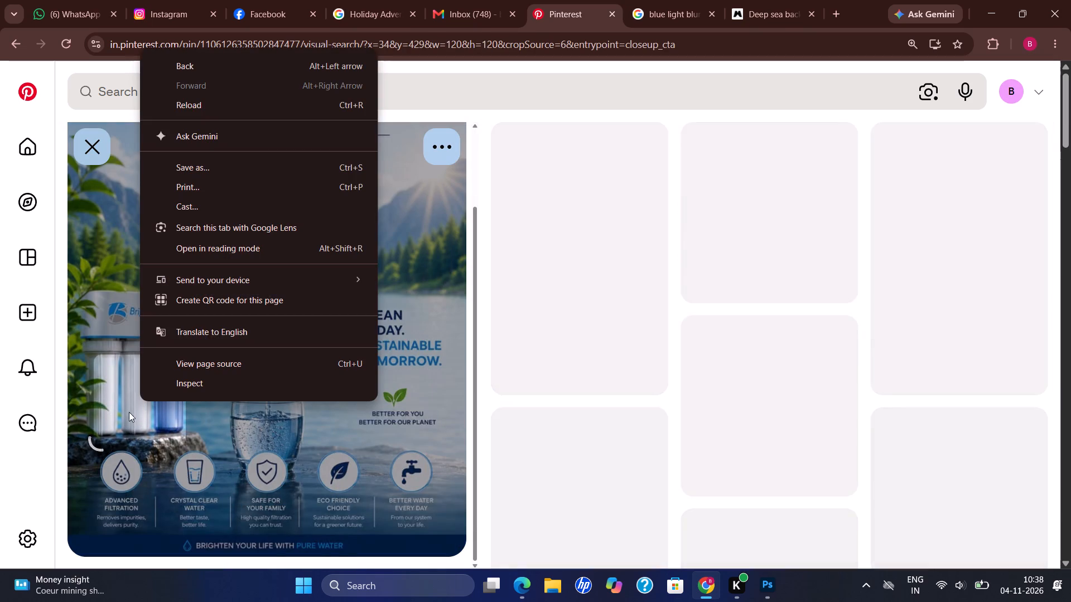
drag(124, 409, 97, 457)
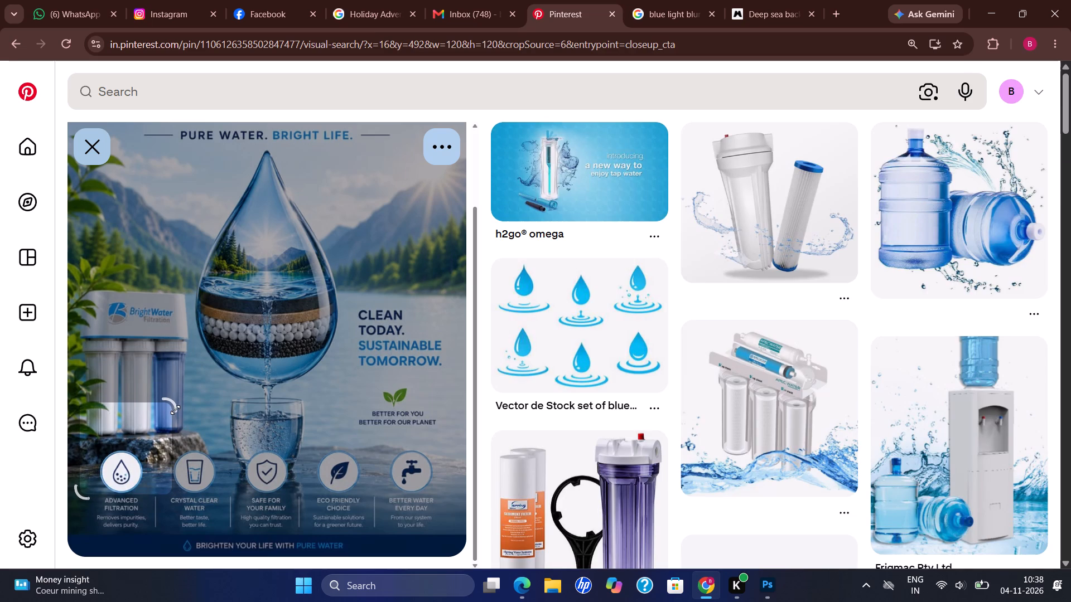
drag(175, 410, 225, 402)
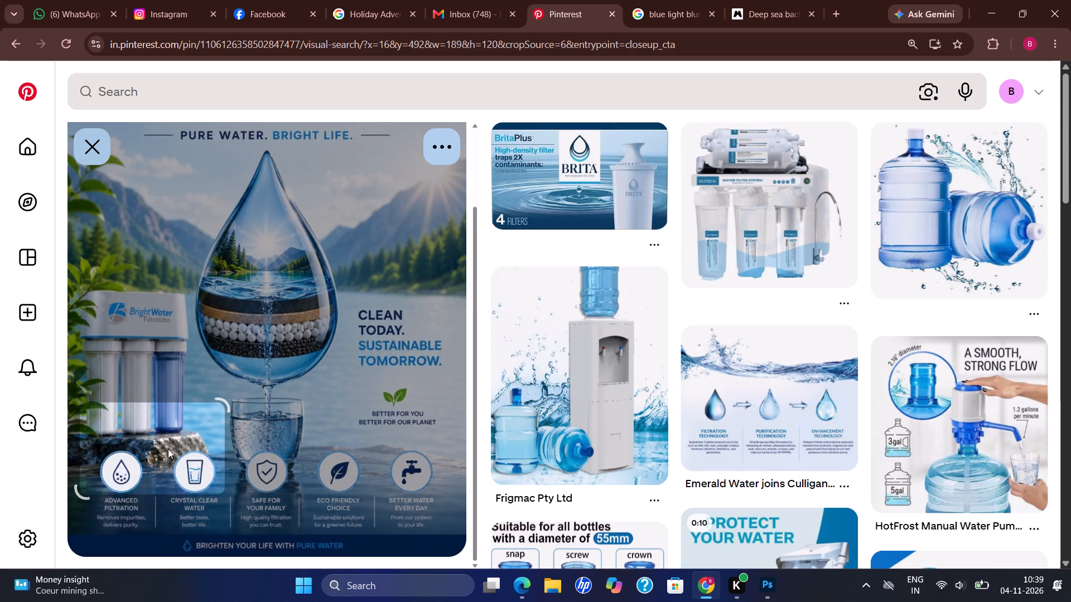
click(562, 81)
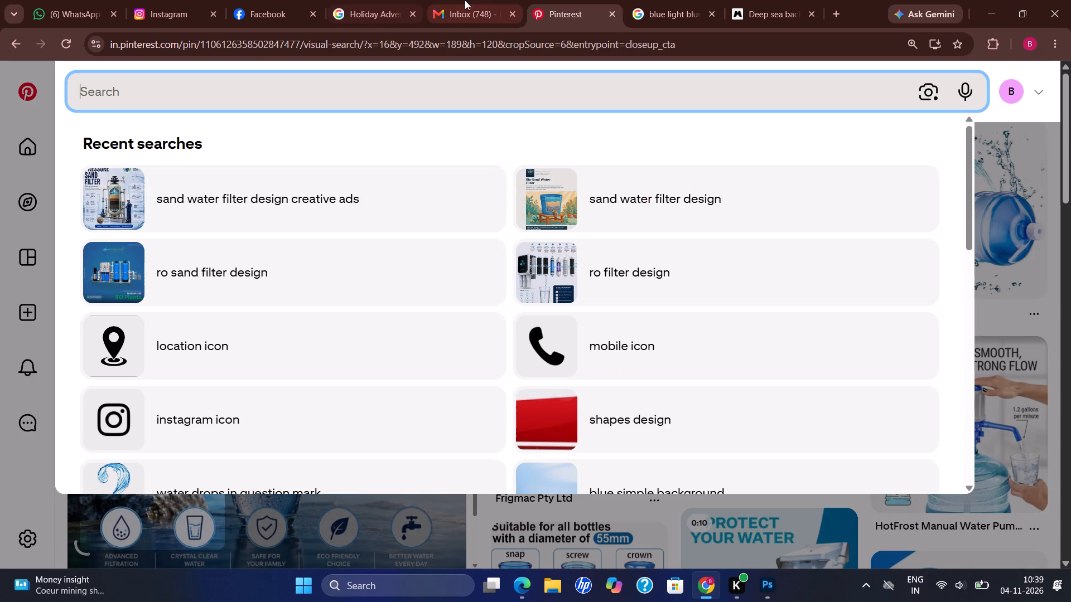
Return to the Google image results for the blue water background and search for "pinterest" instead.
click(663, 5)
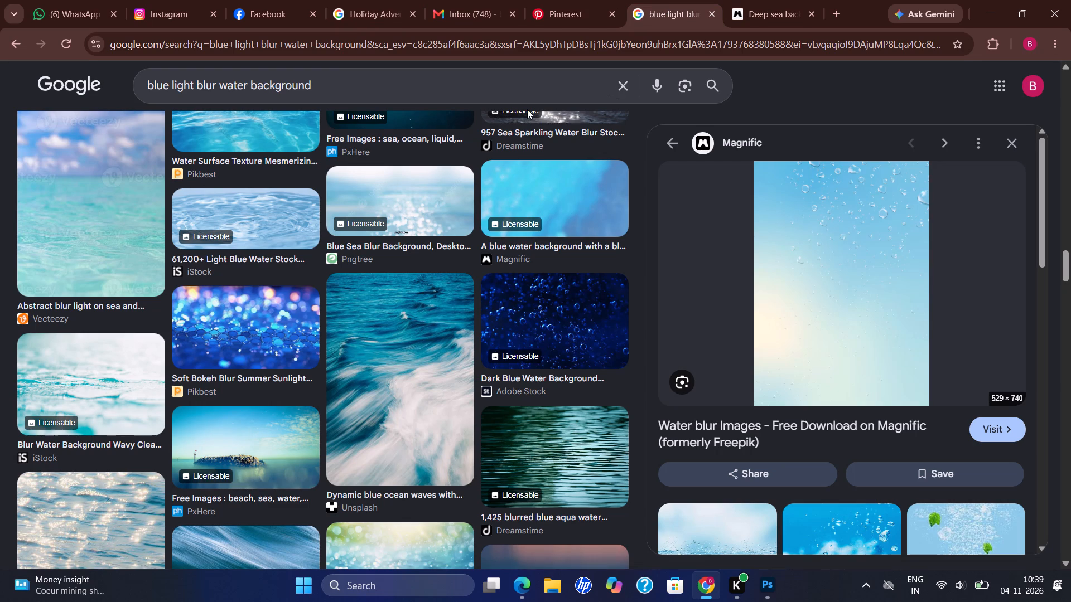
scroll(520, 182, up, 16)
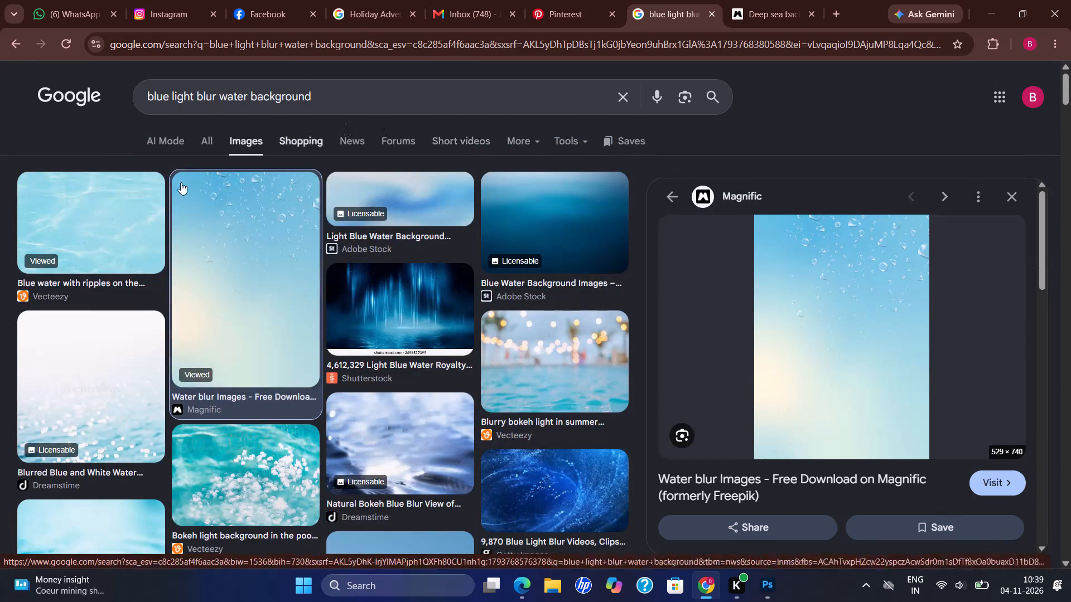
triple_click(320, 91)
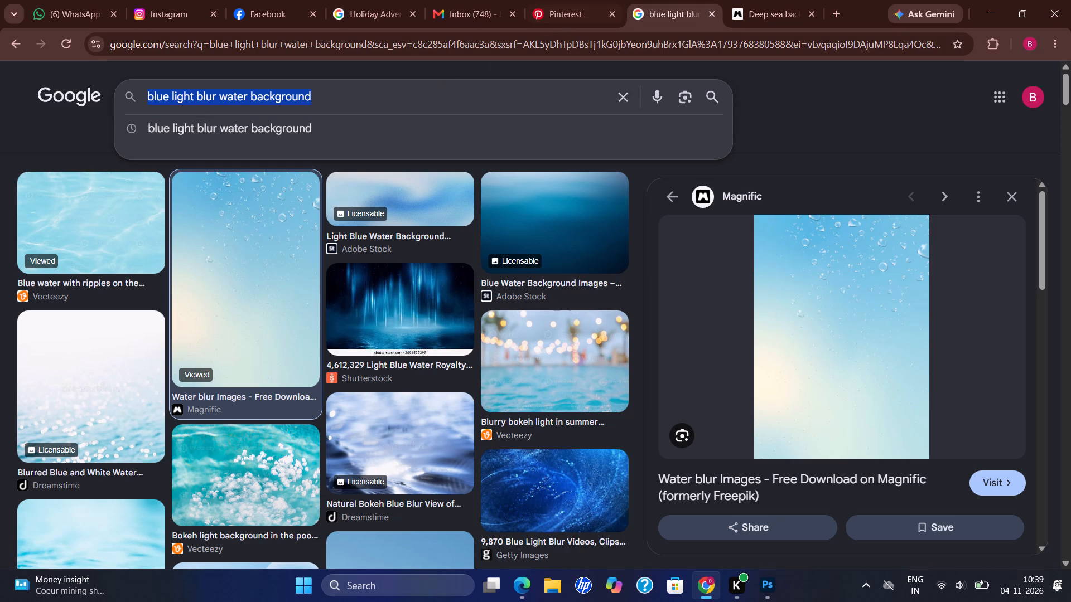
text(pint)
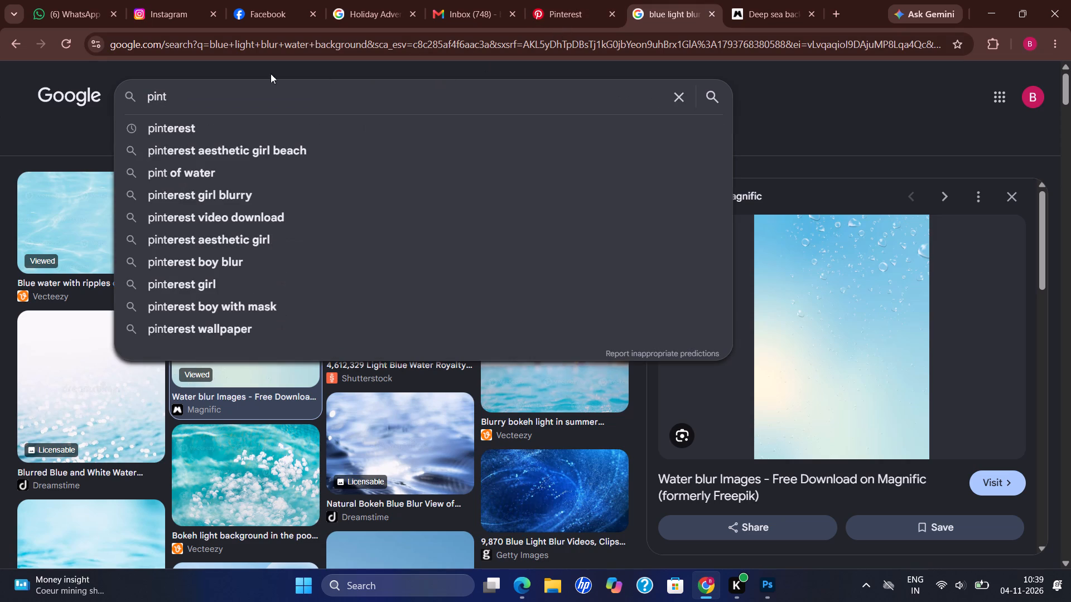
click(194, 118)
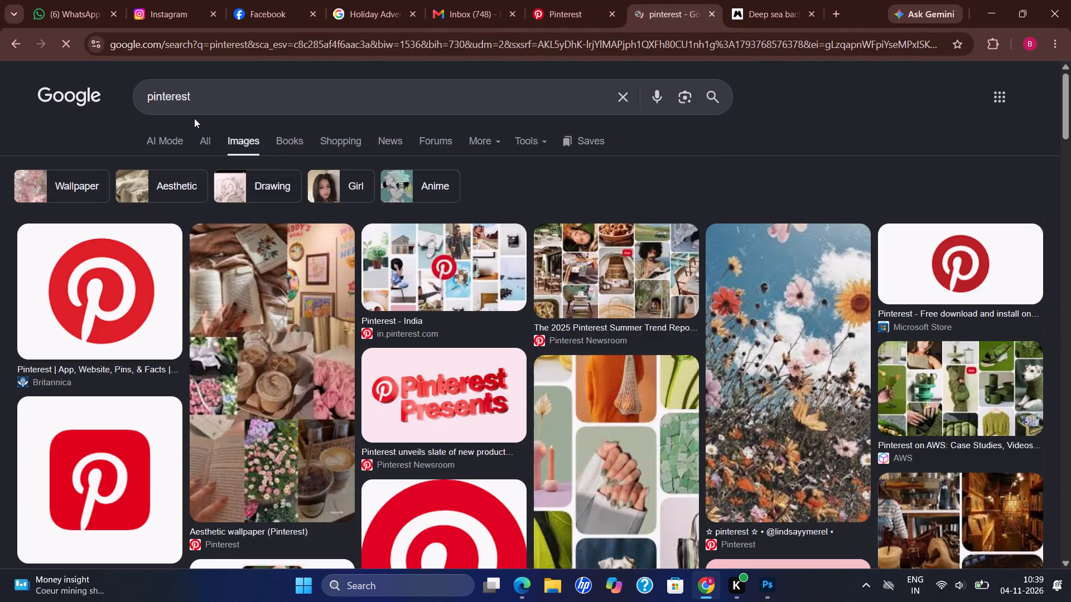
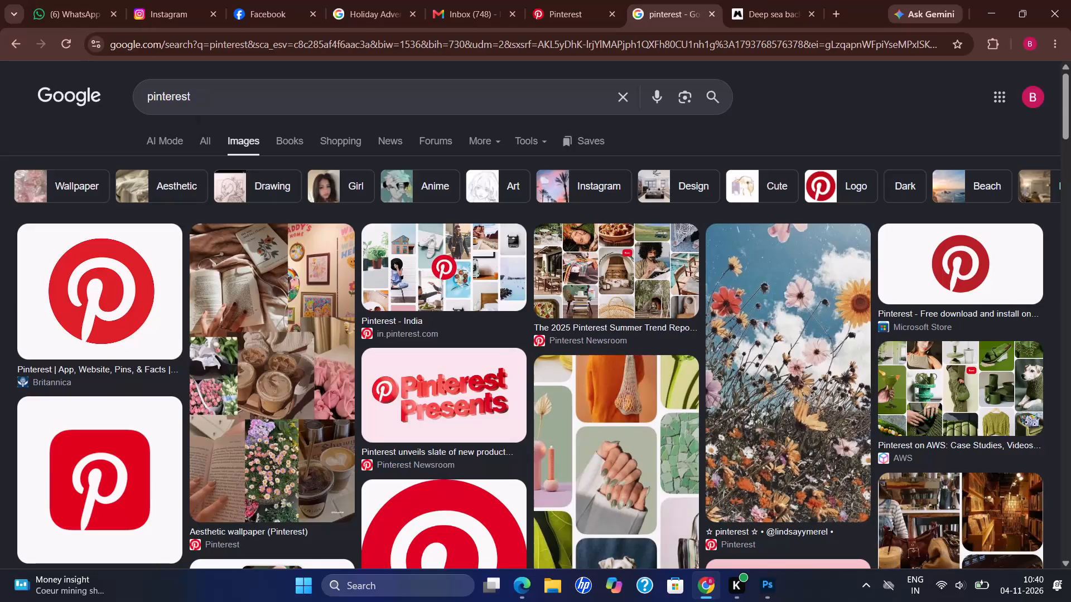
Clear the "pinterest" query from the Google Images search field, leaving the field empty.
click(211, 93)
drag(211, 93, 162, 85)
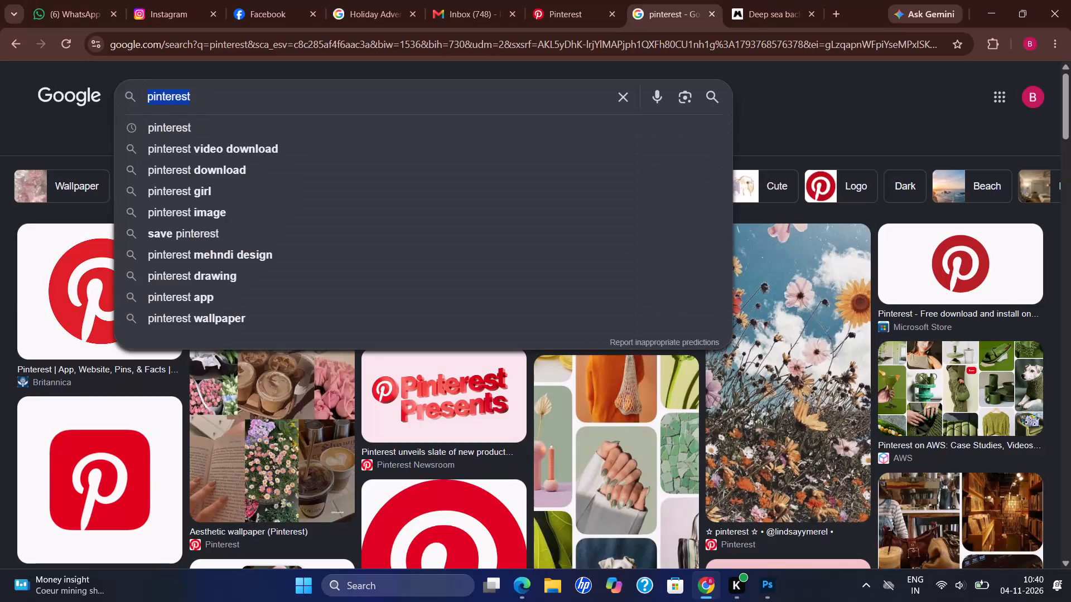
drag(162, 85, 155, 85)
key(p)
key(p)
key(p)
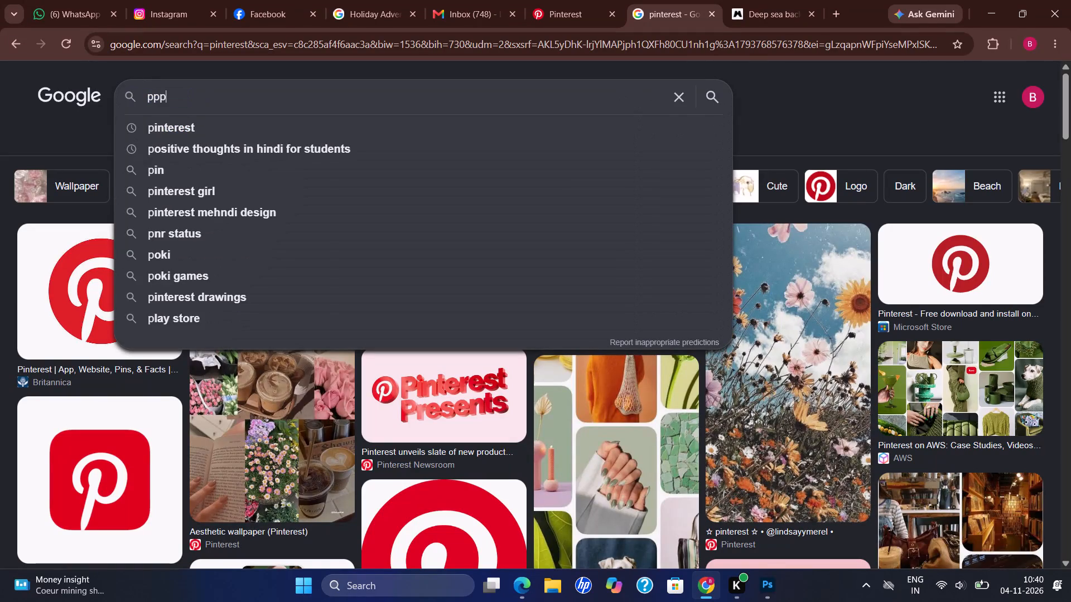
key(BackSpace)
text(\])
key(BackSpace)
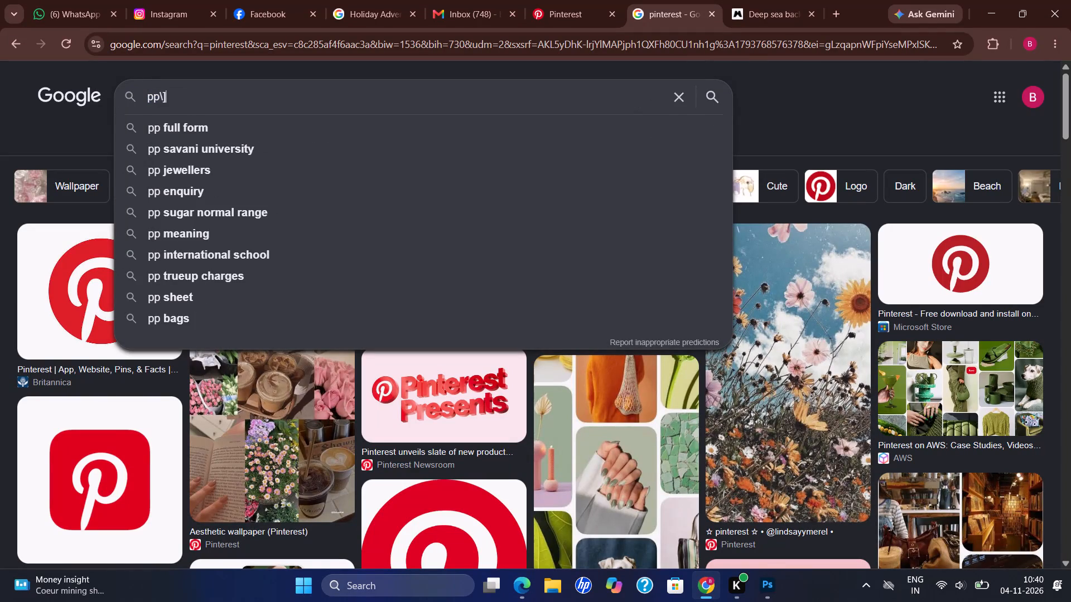
key(BackSpace)
key(BackSpace)
key(BackSpace)
key(BackSpace)
key(BackSpace)
key(BackSpace)
key(BackSpace)
key(BackSpace)
key(BackSpace)
key(BackSpace)
key(BackSpace)
key(BackSpace)
key(BackSpace)
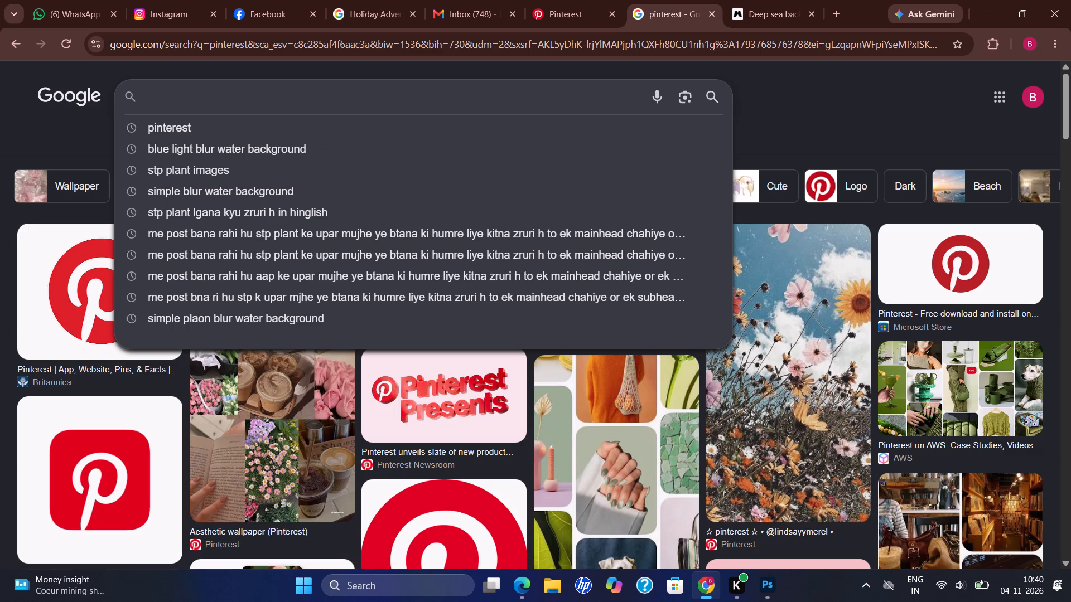
click(185, 89)
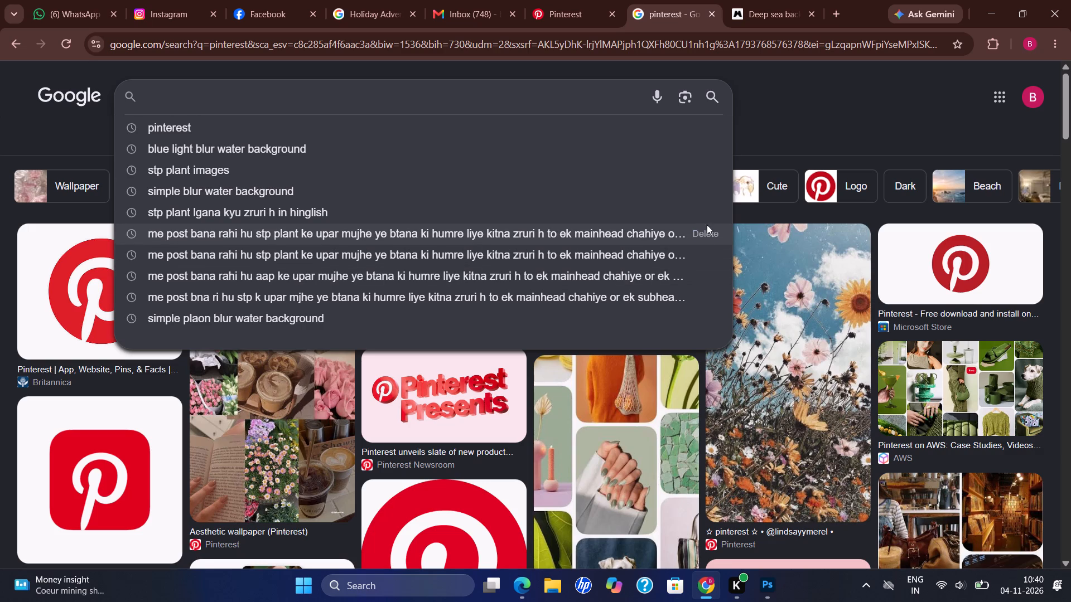
Delete the four long "me post bana rahi hu" style queries from the Google search history suggestions.
click(705, 231)
click(699, 250)
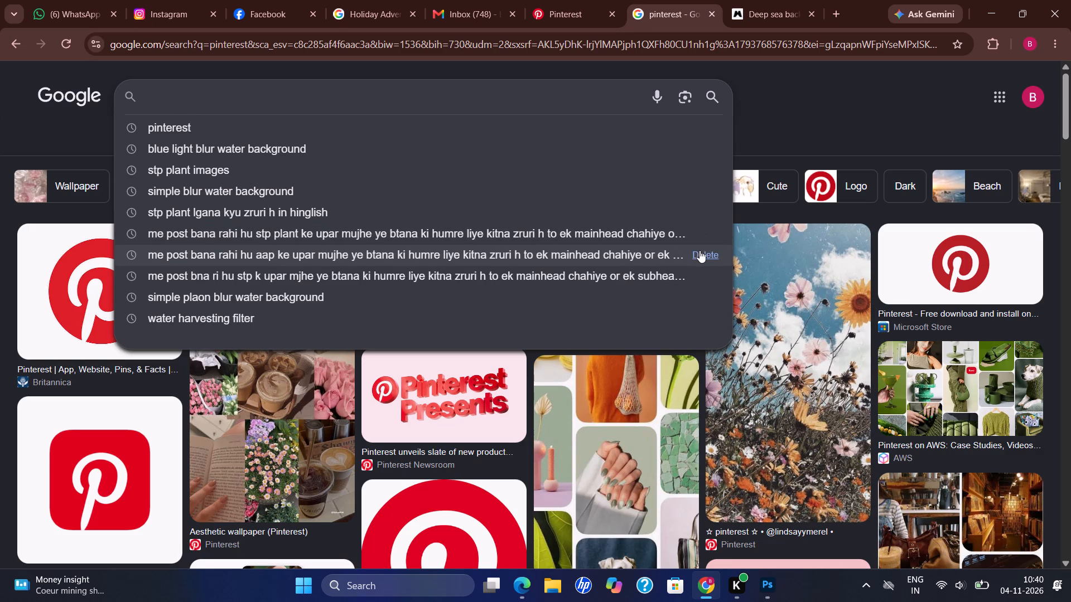
click(702, 232)
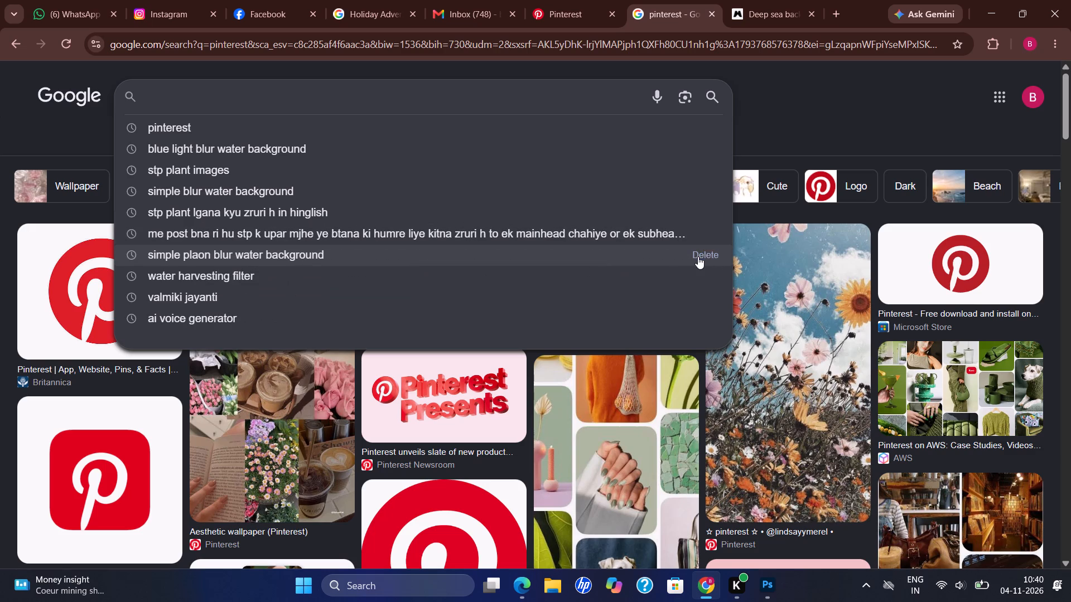
click(707, 231)
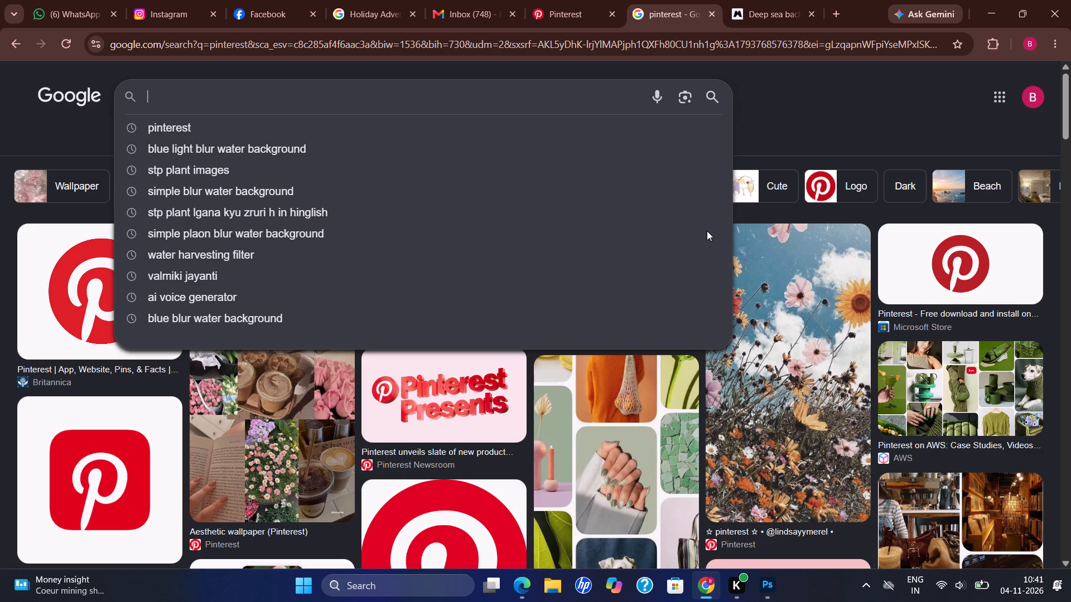
Search Google Images for "rock stand" and browse the rock podium results.
click(443, 101)
text(rock)
key(space)
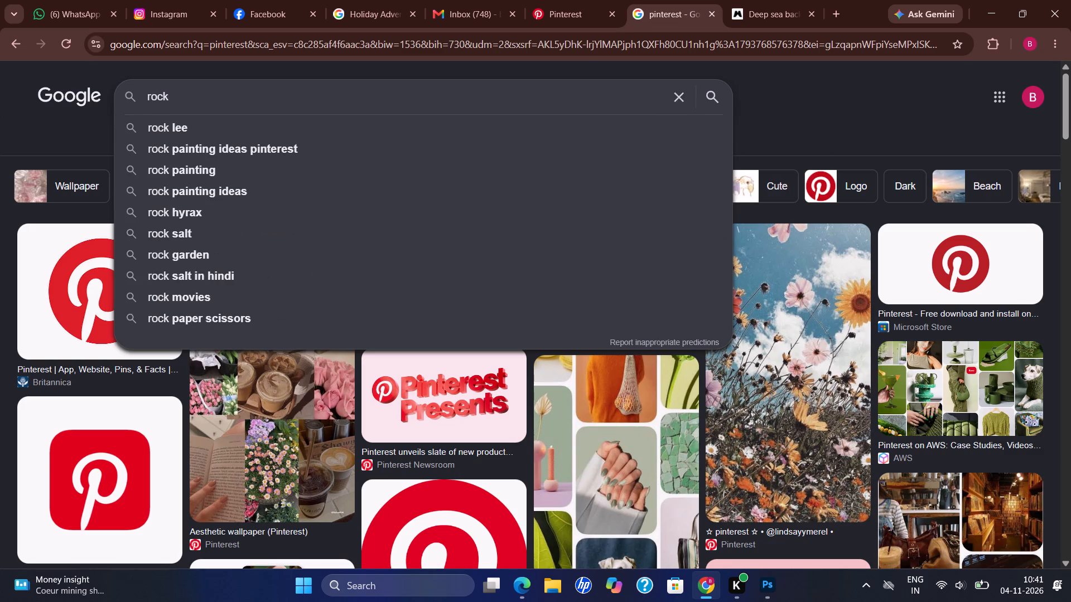
text(stand)
key(space)
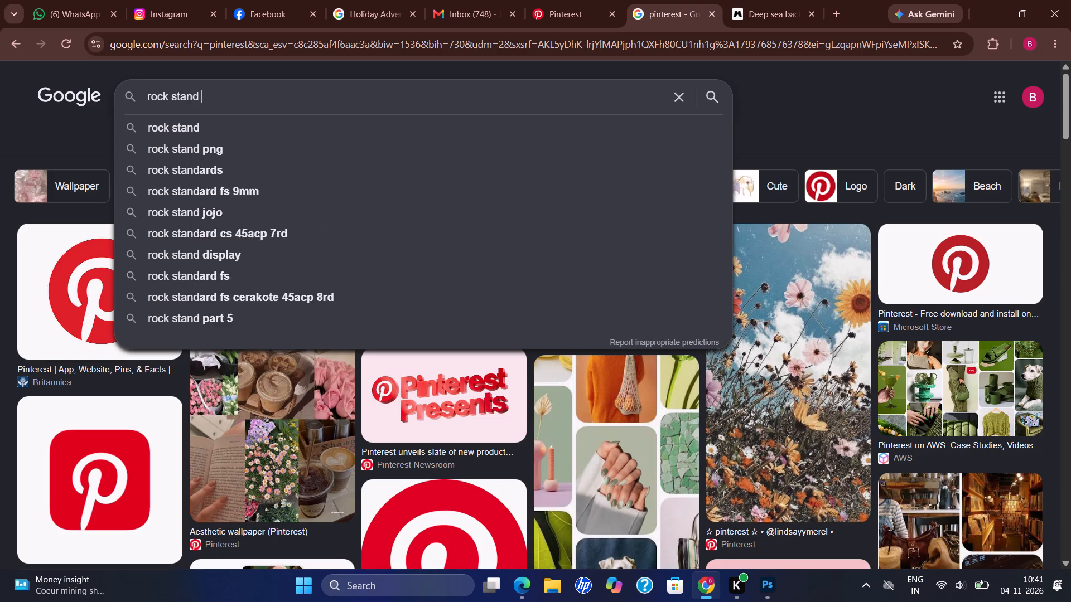
key(Return)
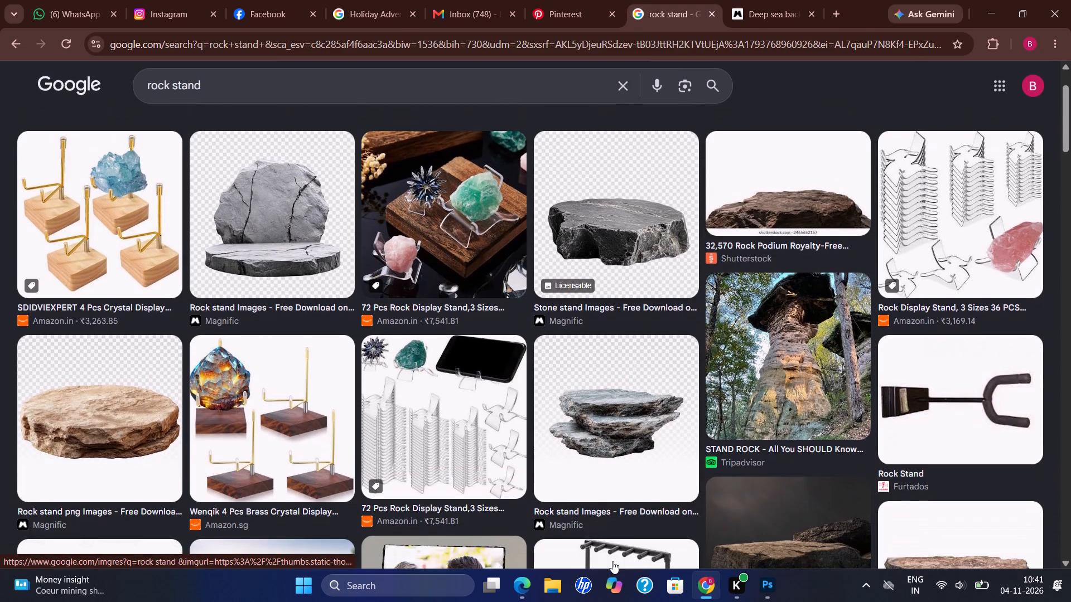
scroll(612, 561, down, 3)
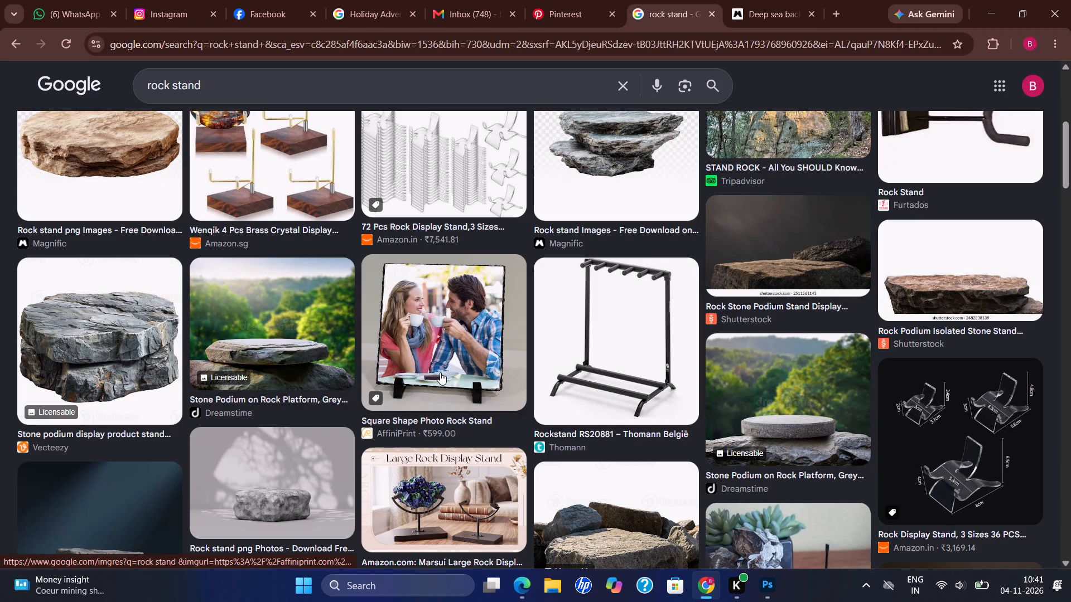
Check the BrightWater poster on Pinterest and leave its visual search, returning to the Whole House Water Filtration pin.
click(573, 7)
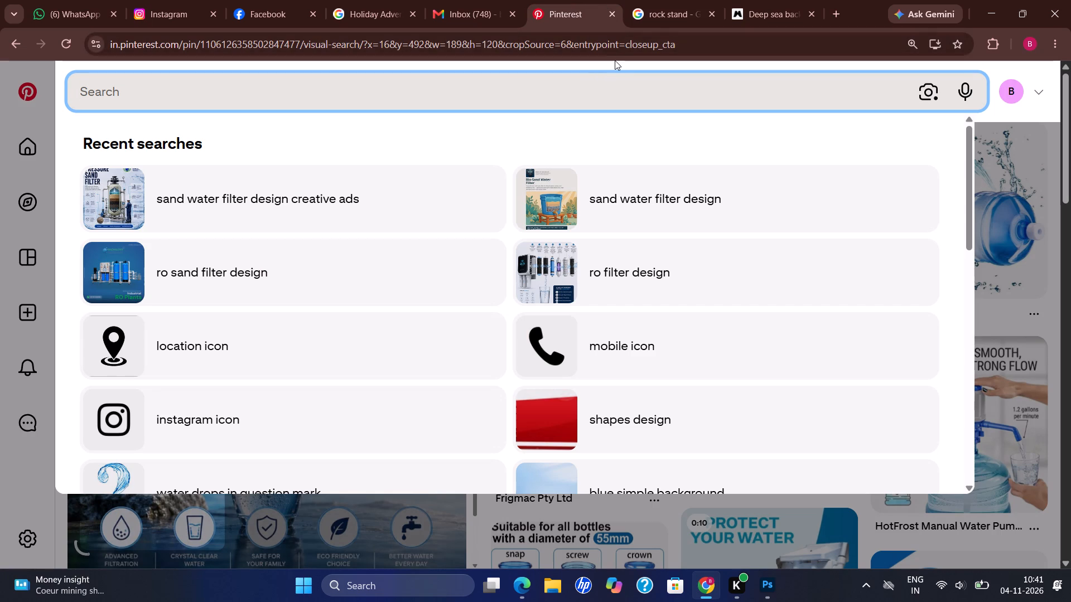
click(615, 60)
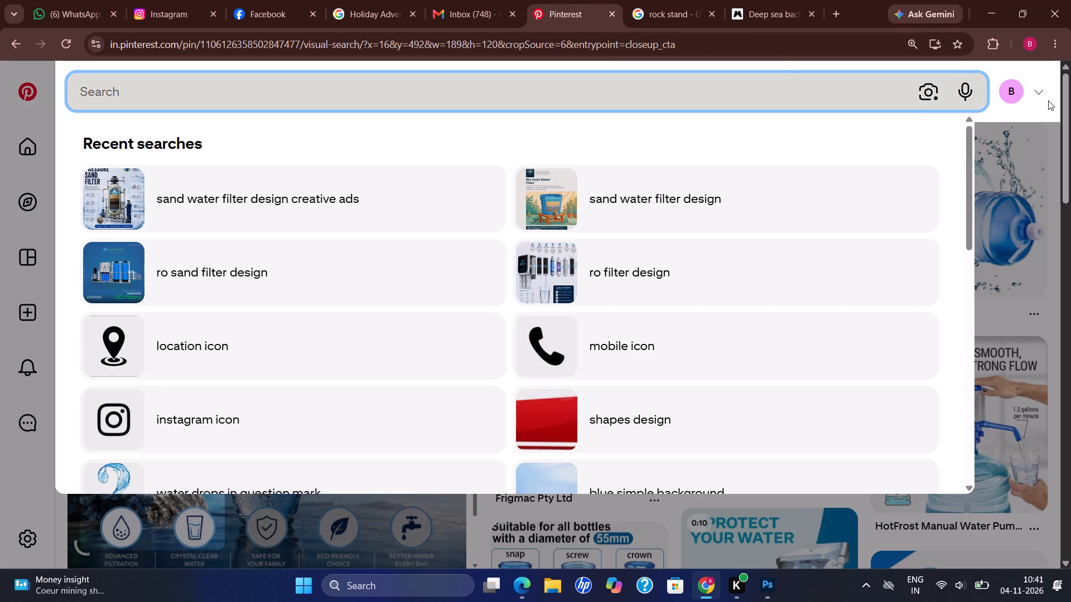
click(1048, 101)
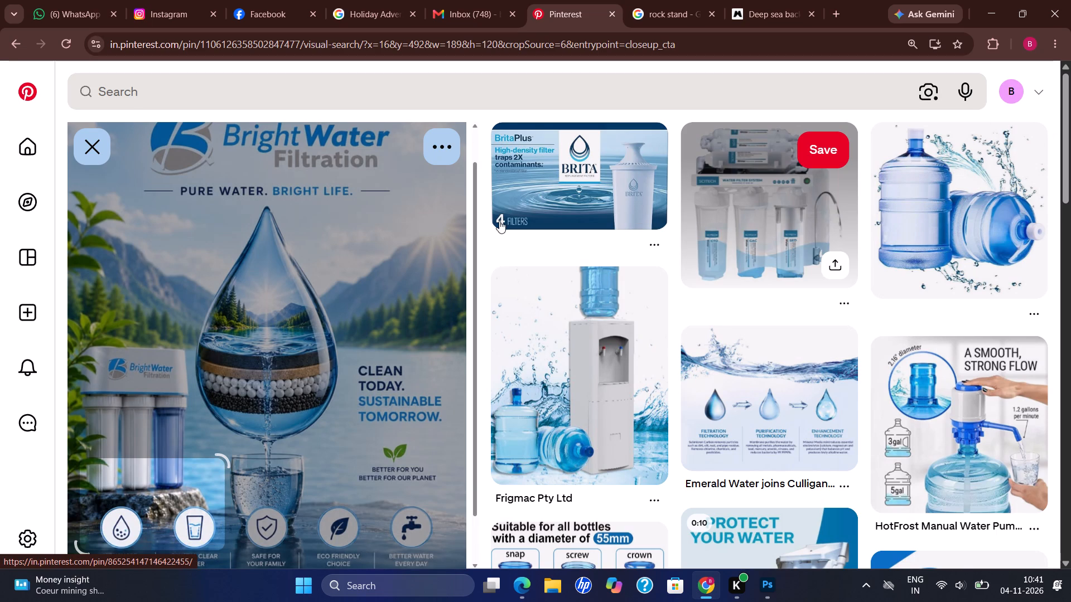
scroll(499, 221, down, 1)
click(506, 115)
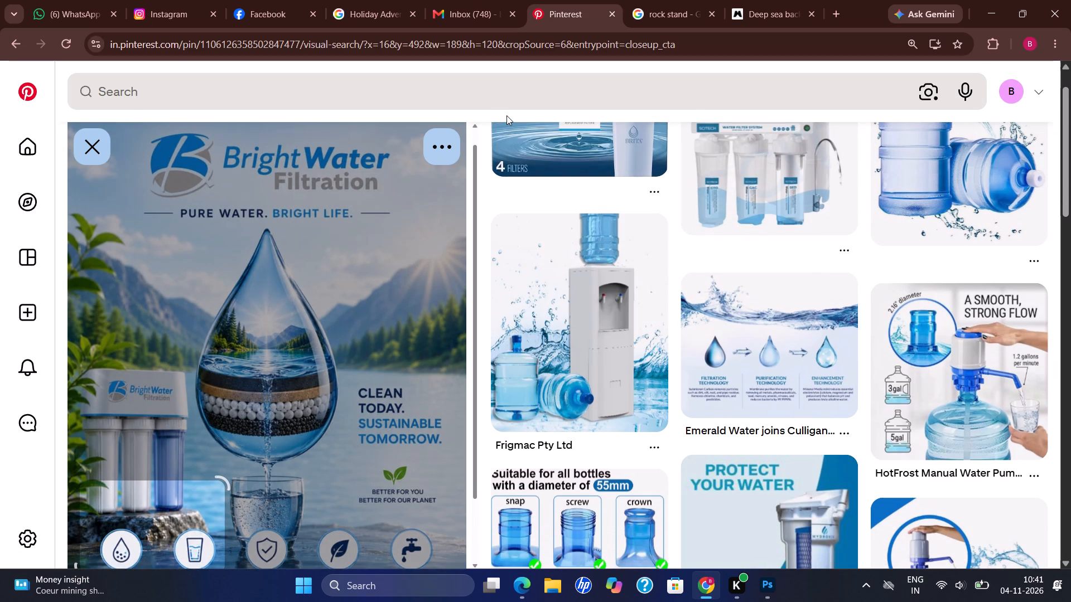
scroll(375, 276, down, 1)
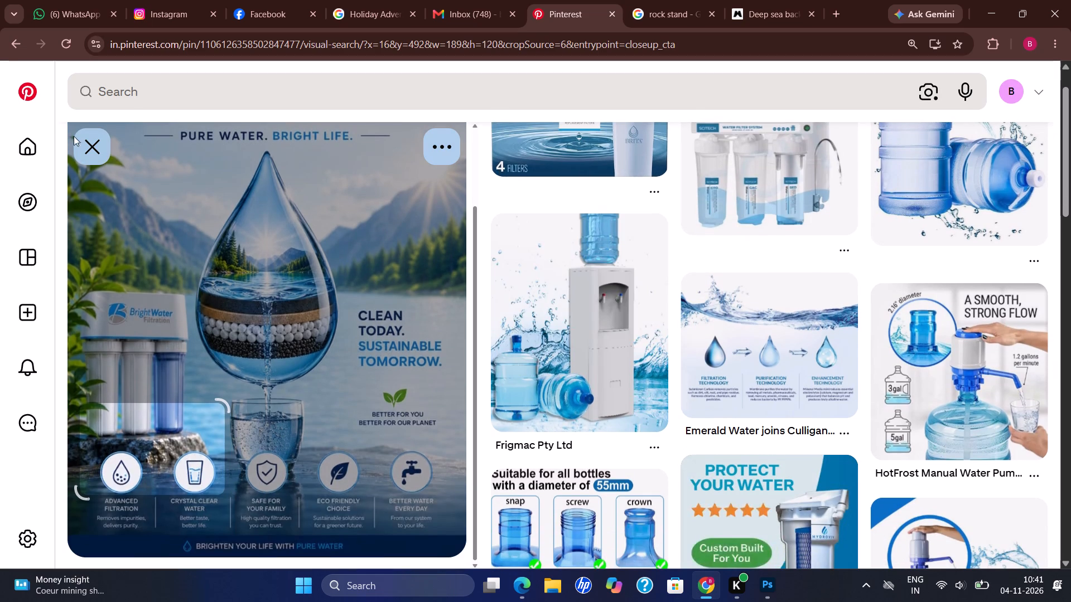
click(85, 142)
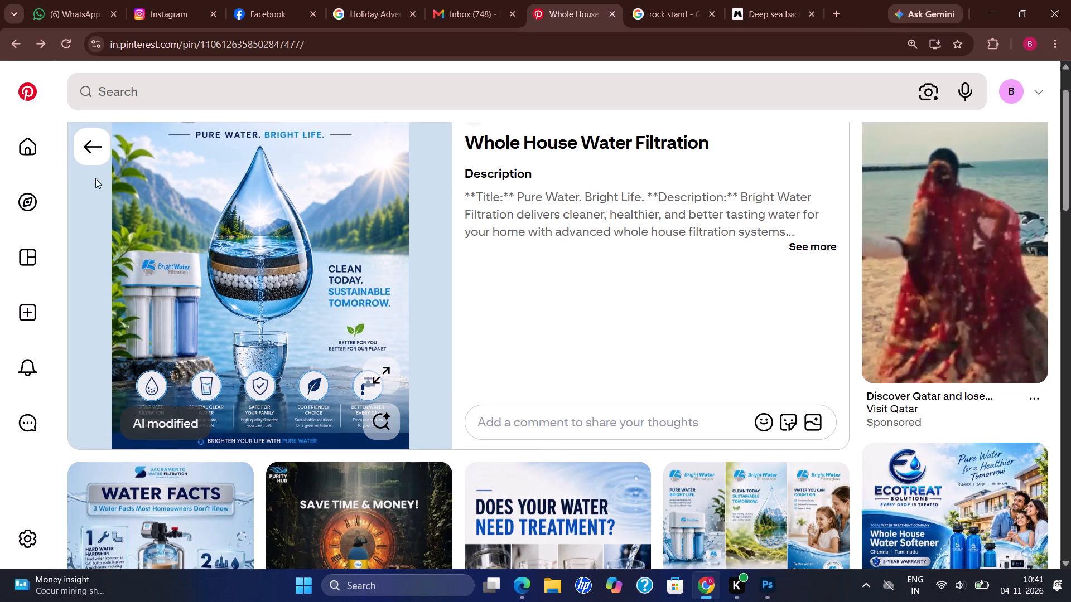
Return to the rock stand results and copy Vecteezy's grey layered stone podium image.
click(686, 0)
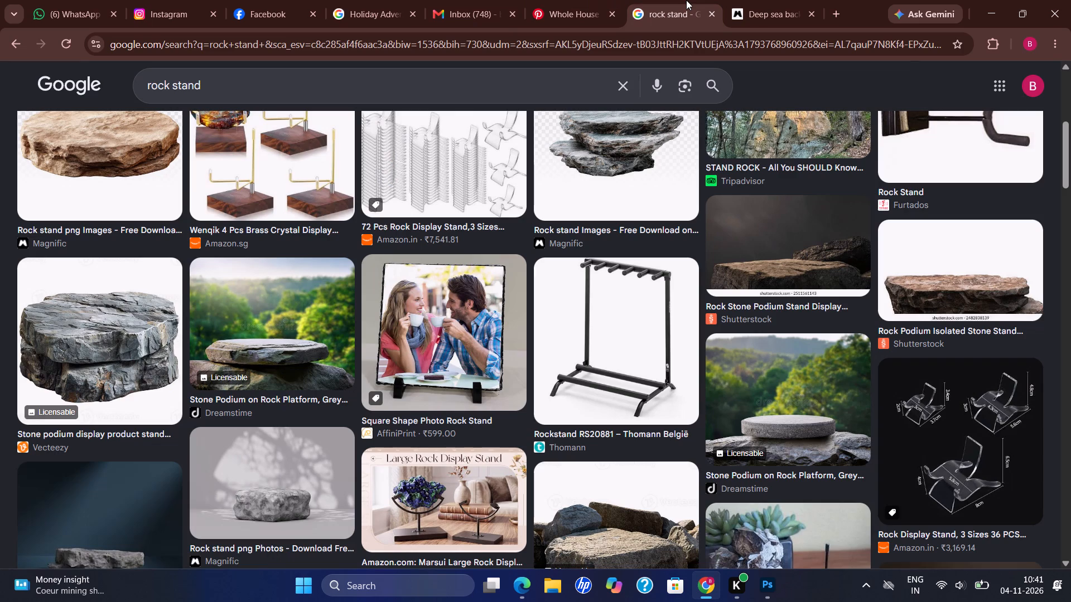
click(143, 339)
right_click(800, 285)
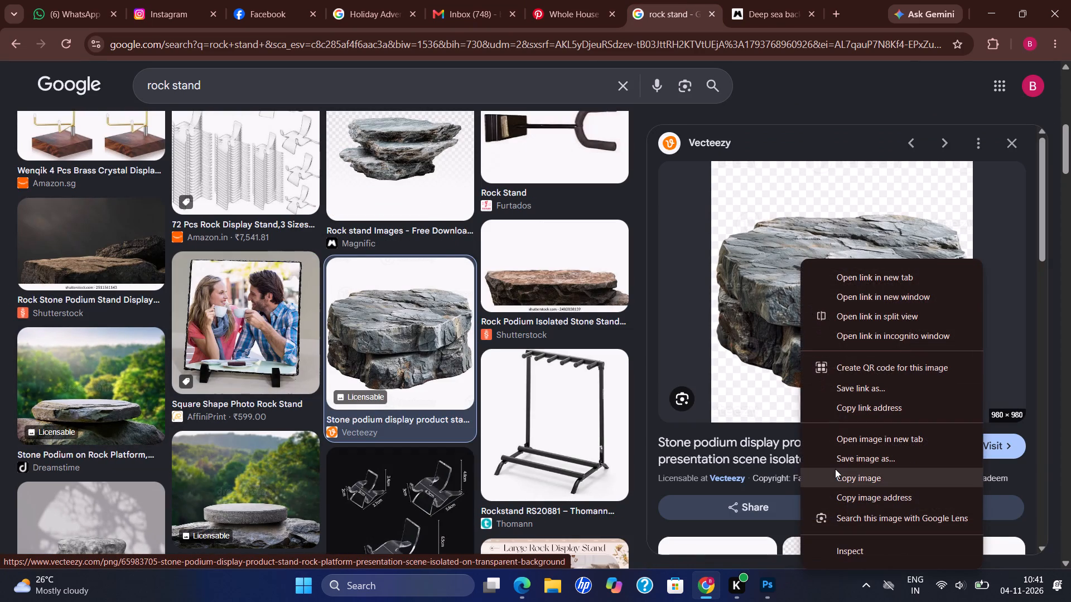
click(835, 469)
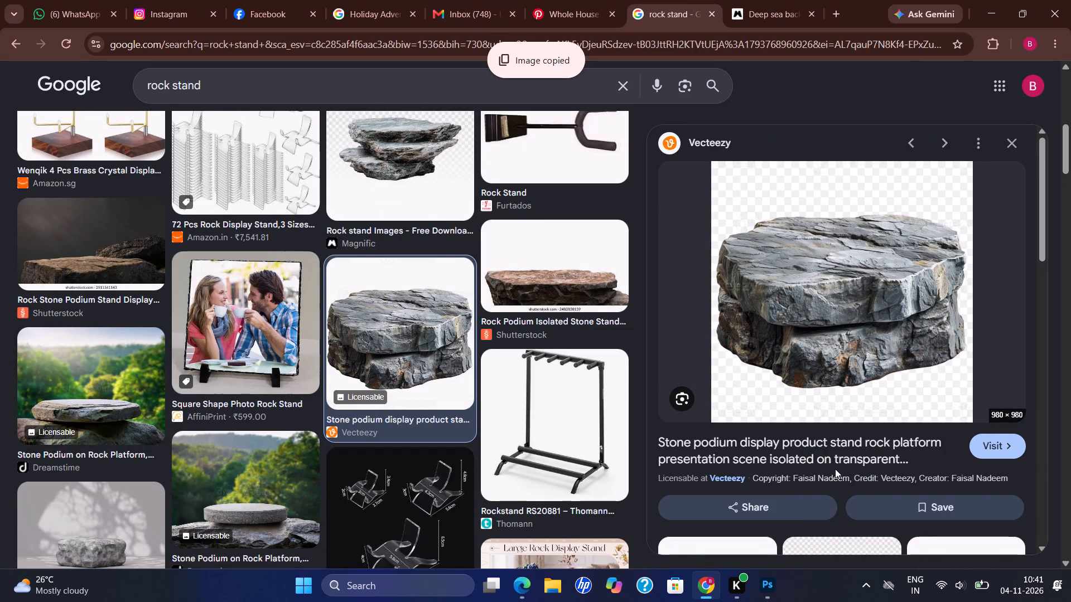
Switch to Photoshop, paste the stone podium image into Untitled-1, and move it down into the lower part of the canvas.
click(760, 588)
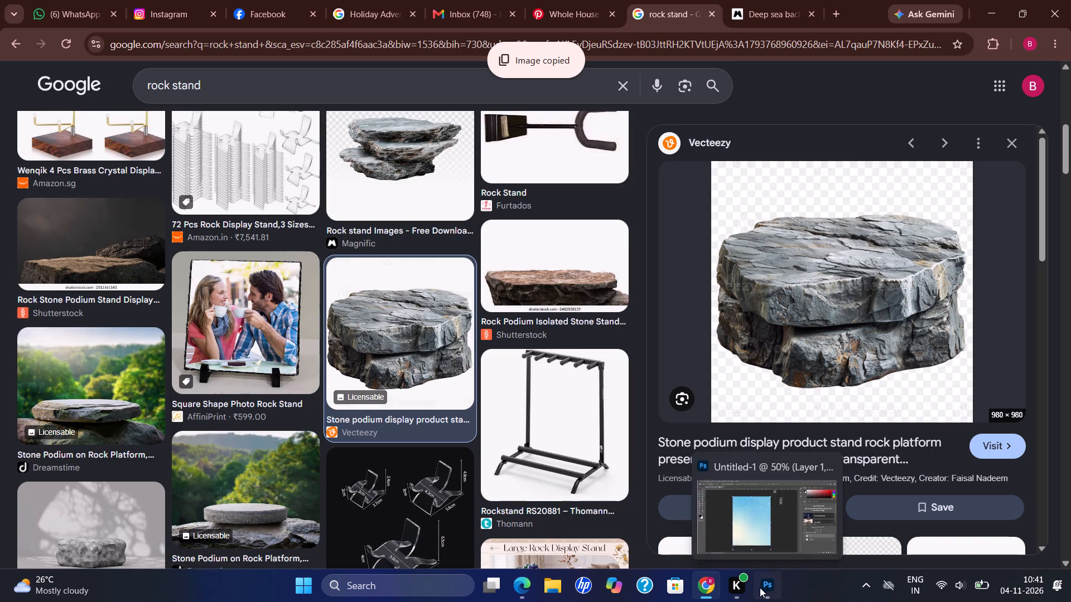
key(ctrl+v)
ctrl+click(320, 363)
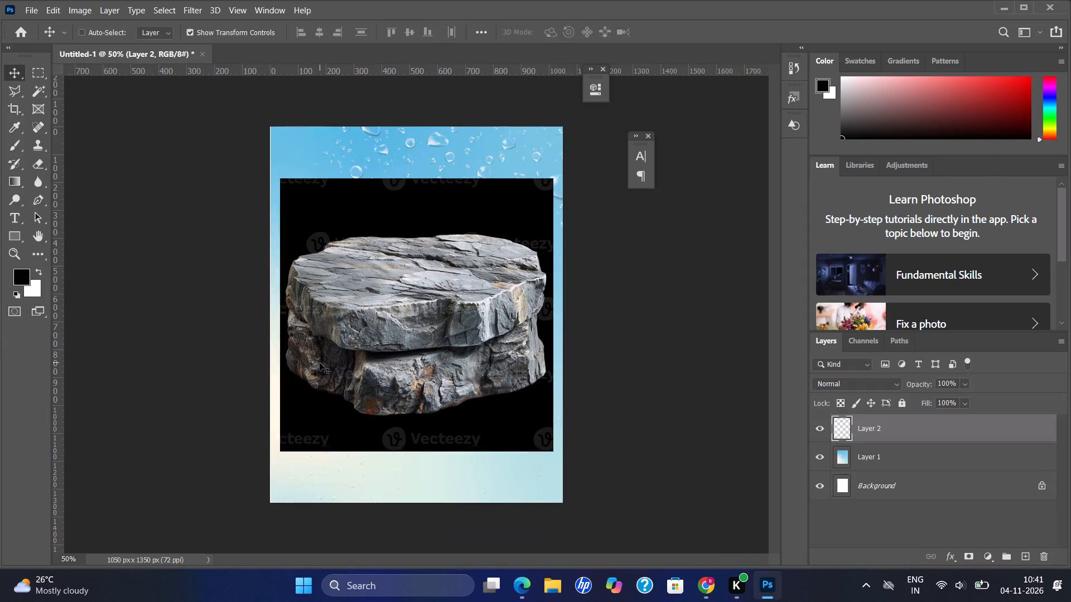
drag(399, 346, 393, 378)
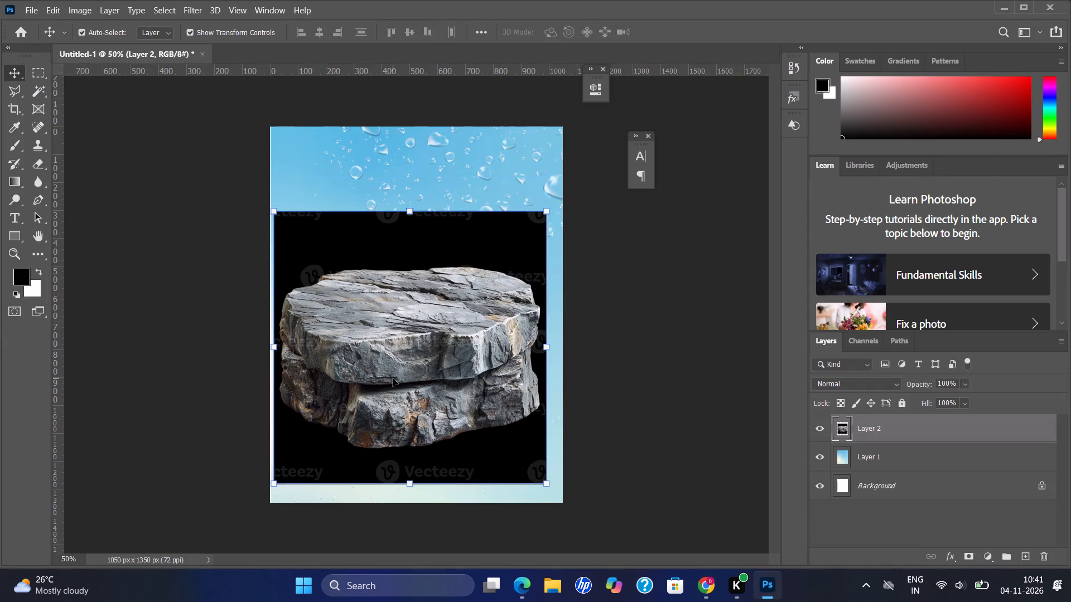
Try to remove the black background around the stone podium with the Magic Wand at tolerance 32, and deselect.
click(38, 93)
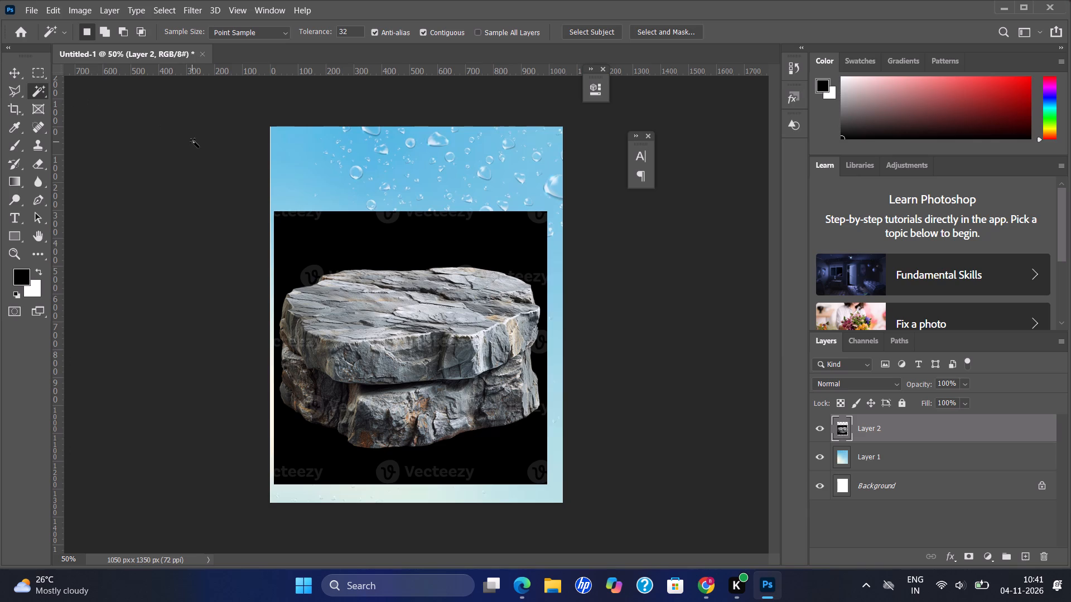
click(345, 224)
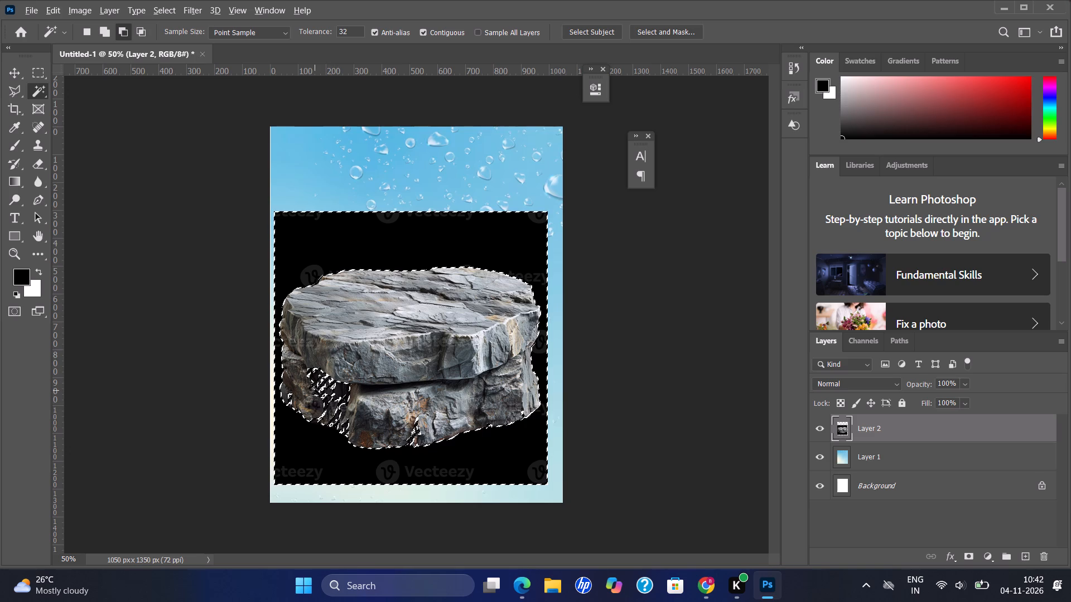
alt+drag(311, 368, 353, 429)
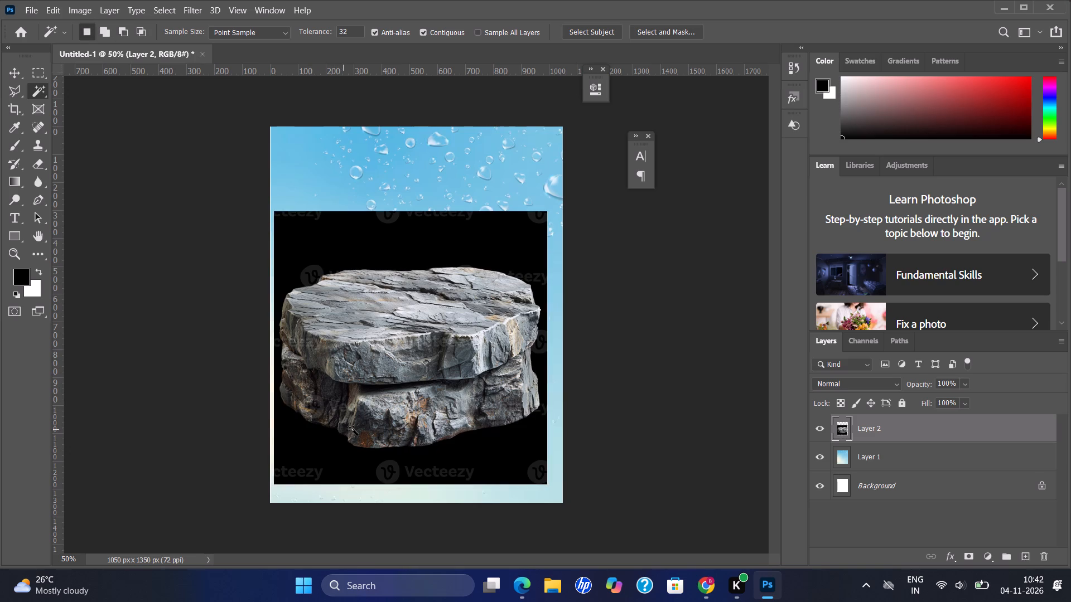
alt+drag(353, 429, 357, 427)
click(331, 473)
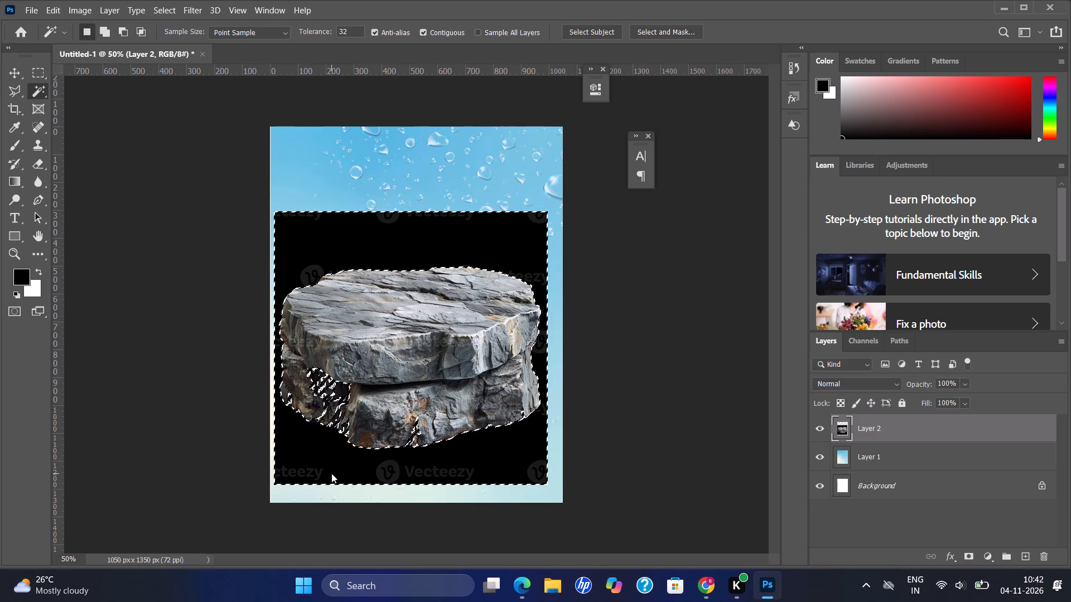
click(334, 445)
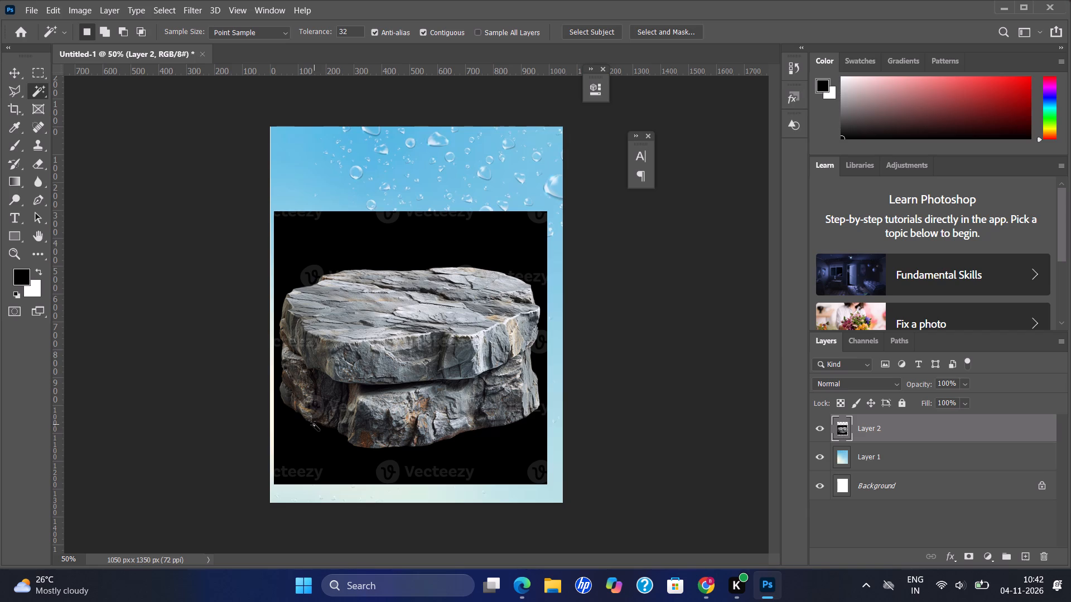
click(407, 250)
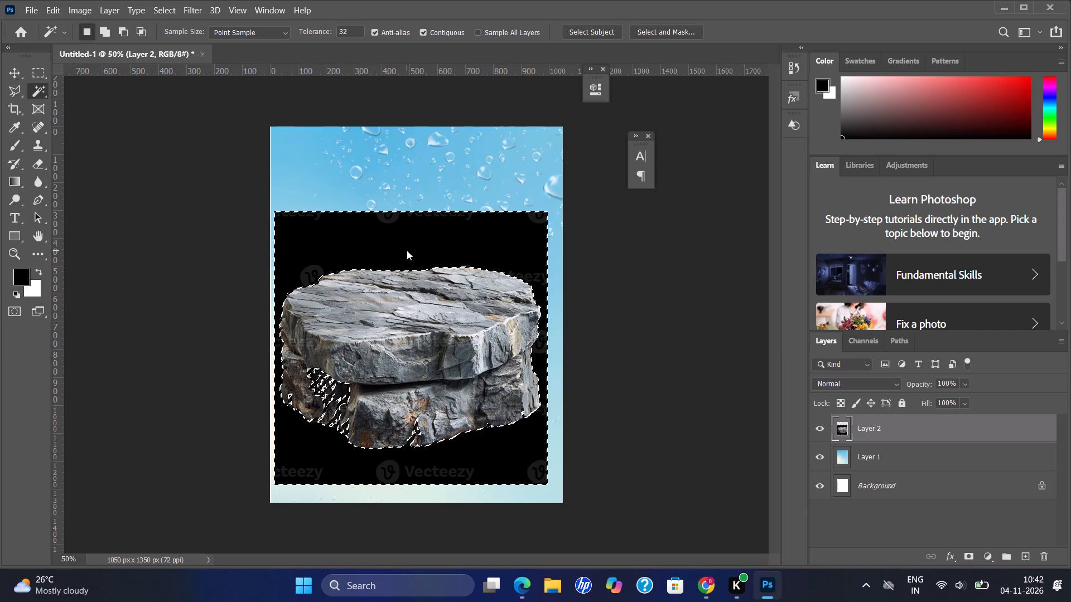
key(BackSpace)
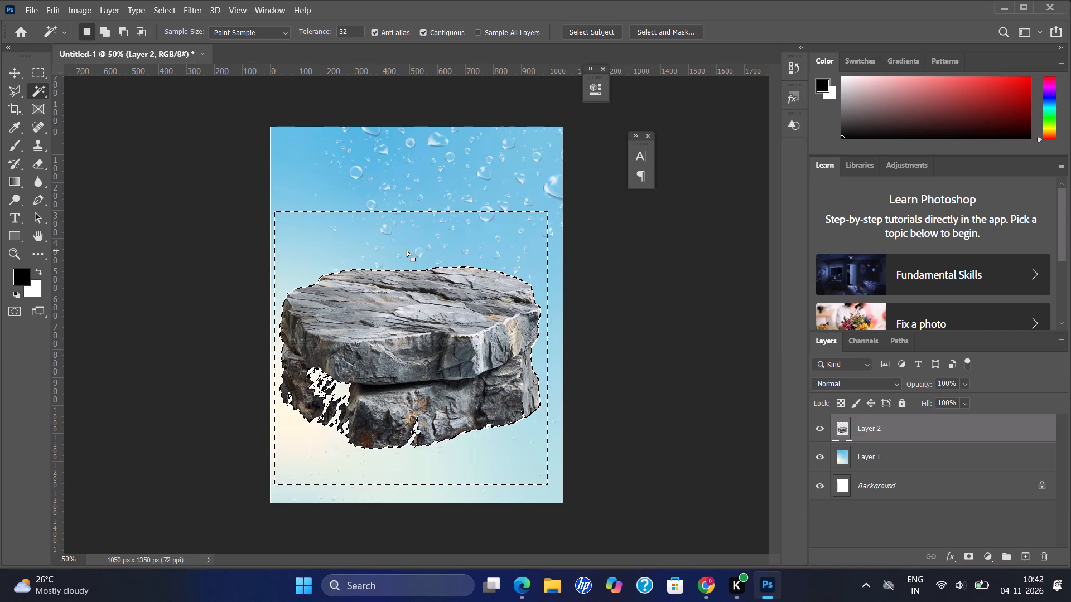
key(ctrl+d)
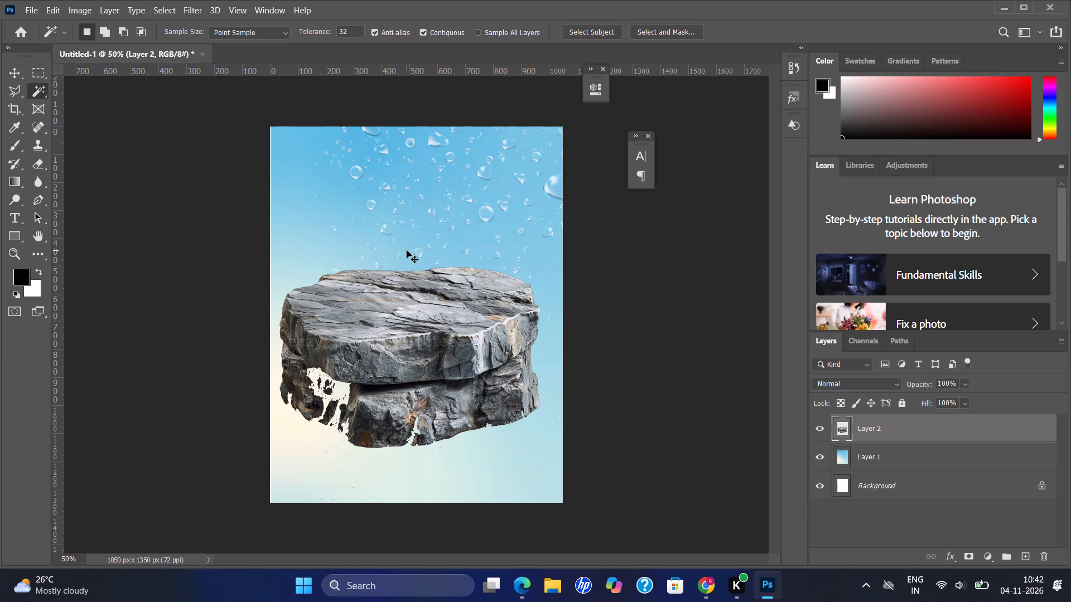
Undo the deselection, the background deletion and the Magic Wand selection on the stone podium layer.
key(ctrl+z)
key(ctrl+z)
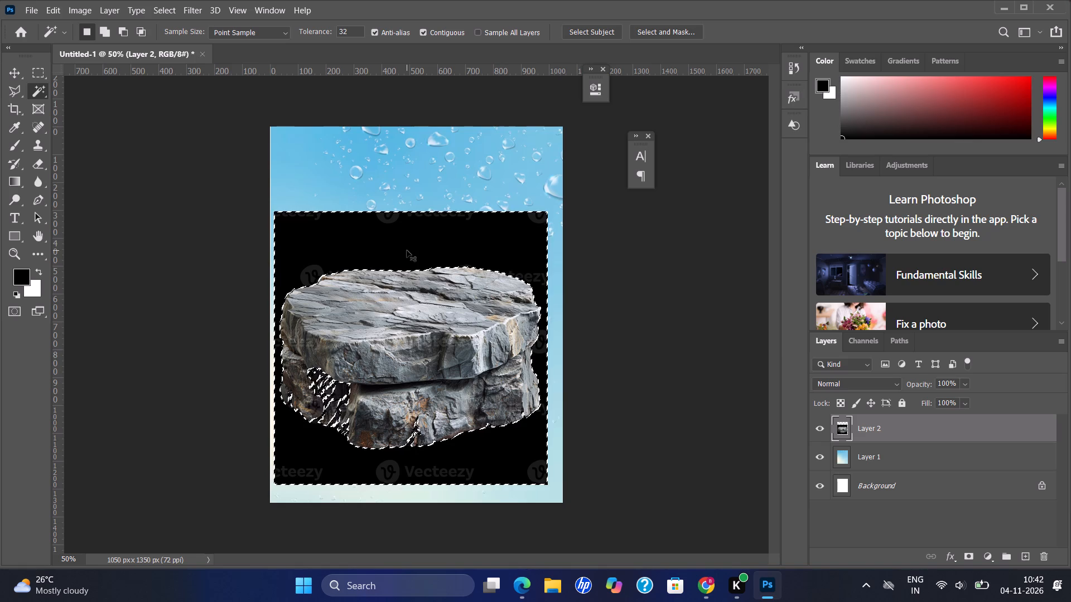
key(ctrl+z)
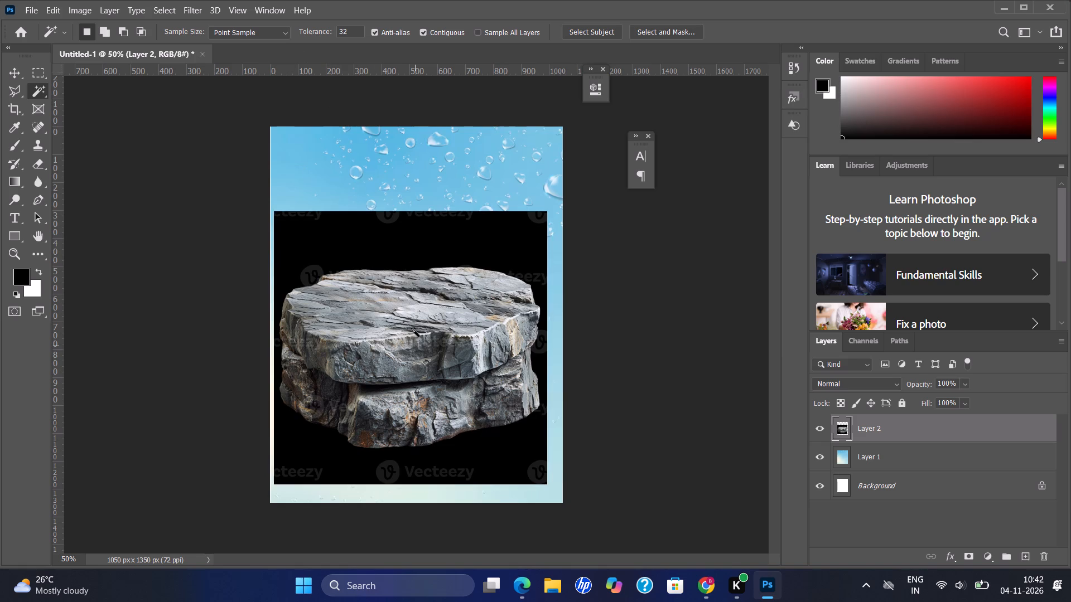
Remove the black background around the stone podium on Layer 2 with the Remove Background quick action.
click(274, 3)
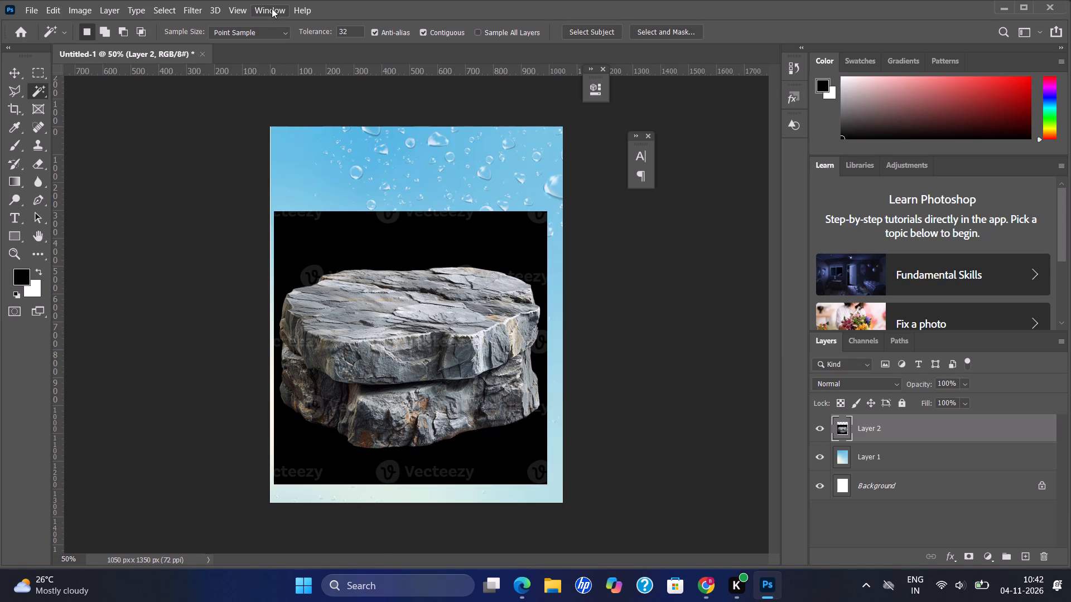
click(272, 8)
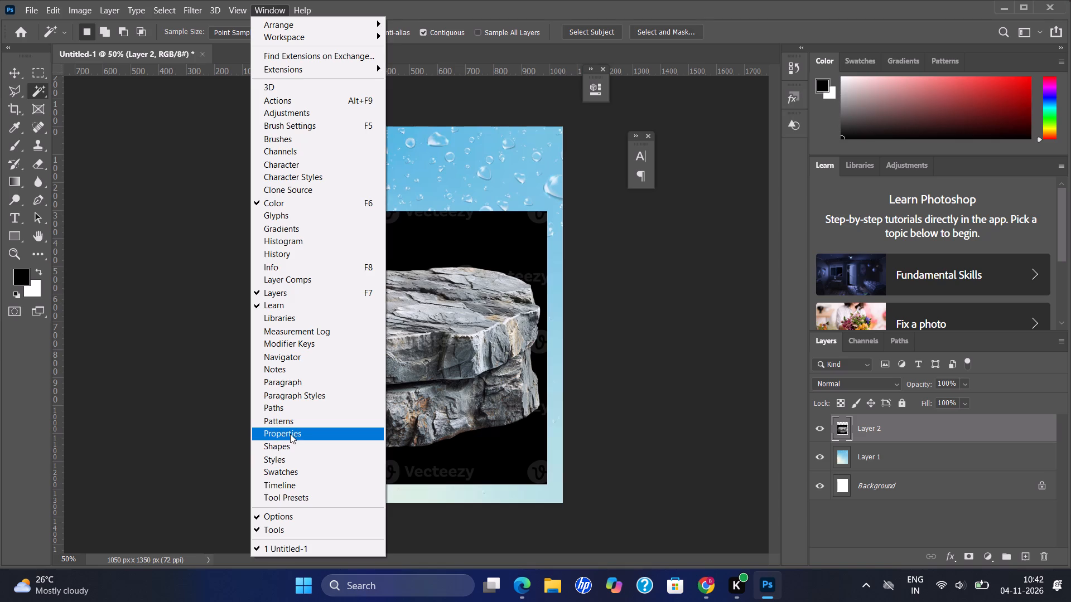
click(290, 434)
click(414, 280)
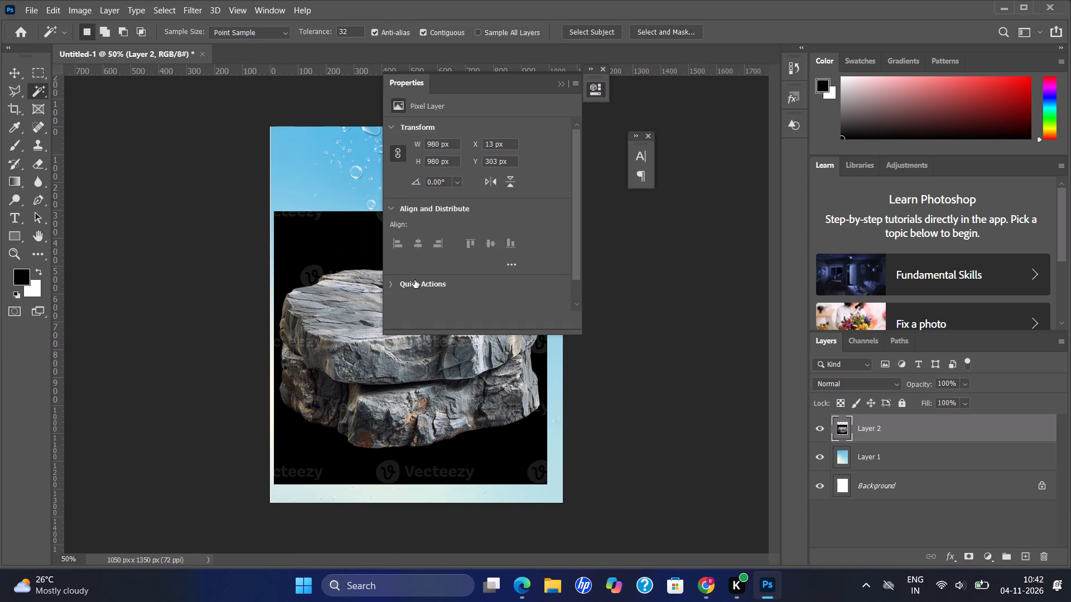
click(398, 281)
click(406, 279)
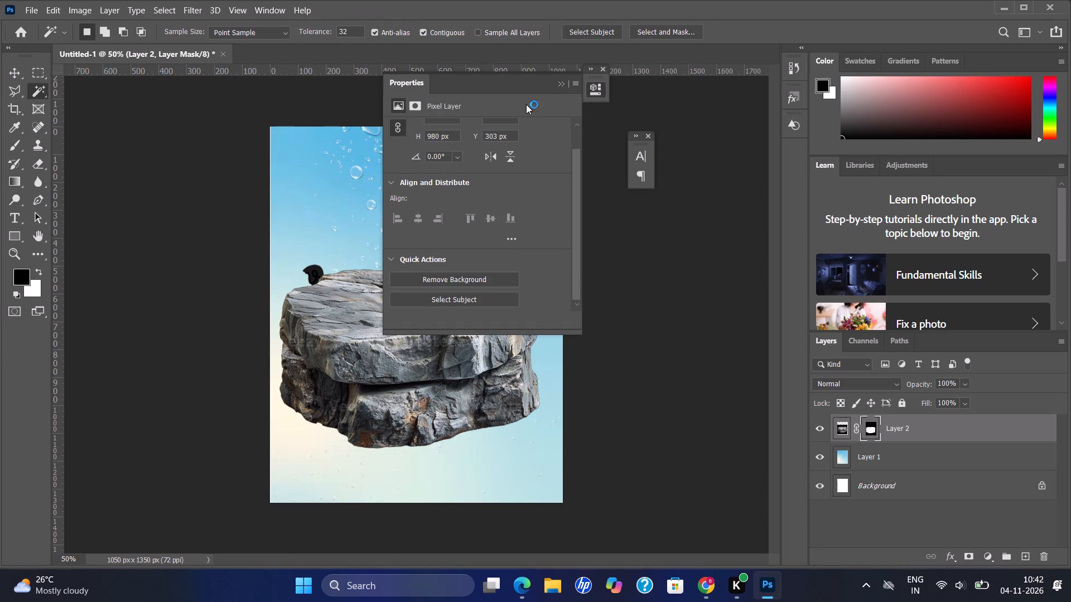
click(558, 84)
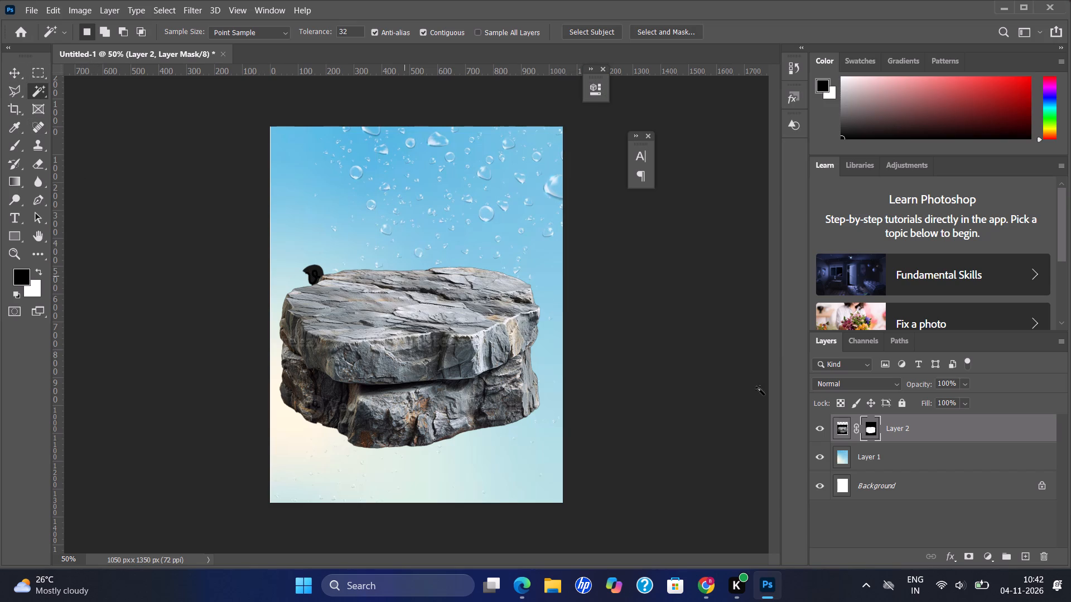
Add a second mask to the stone podium layer.
click(966, 560)
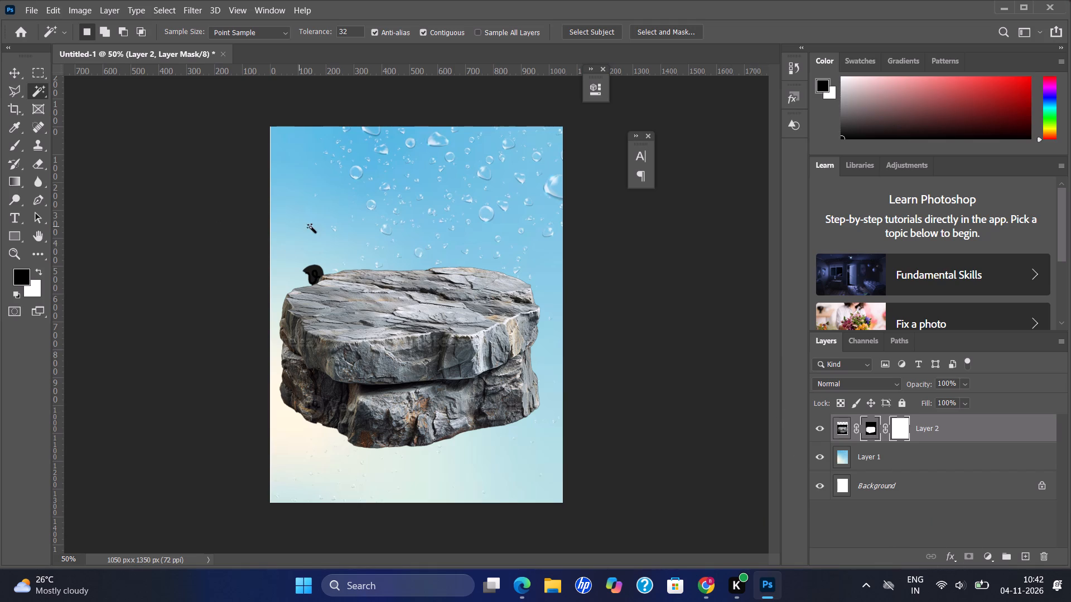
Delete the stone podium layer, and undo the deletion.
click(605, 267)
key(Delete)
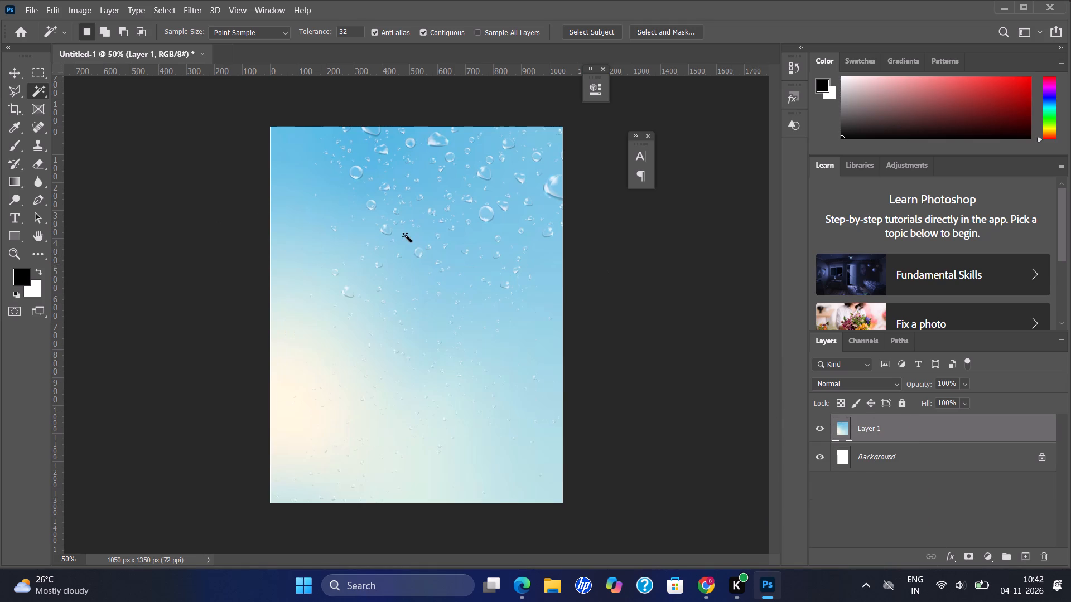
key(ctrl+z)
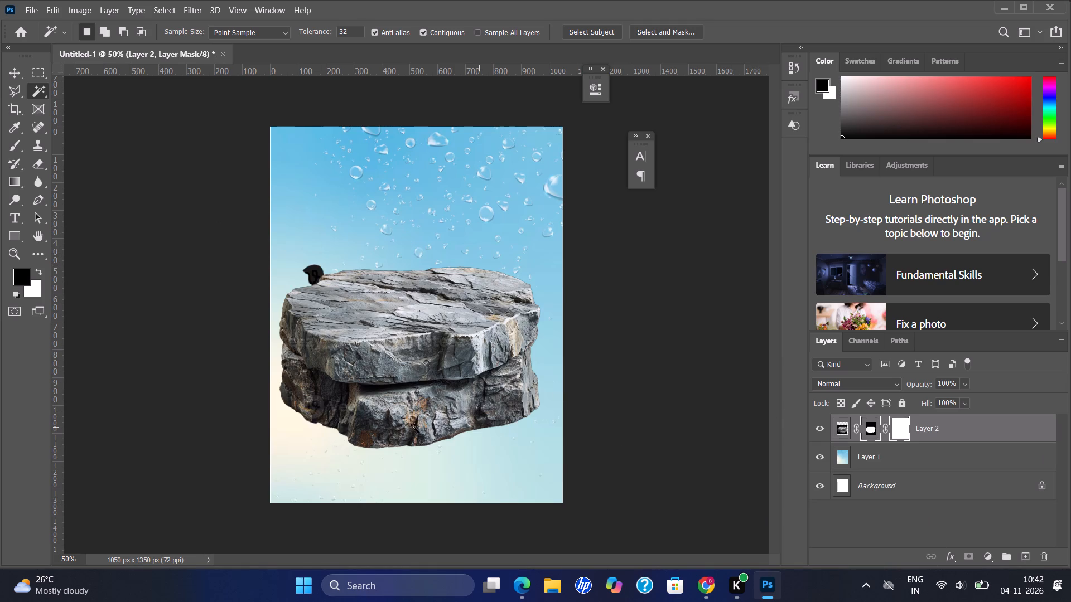
Paint black on the podium's layer mask with a soft 88 px Brush to hide the dark watermark remnant at the rock's upper-left edge.
click(865, 430)
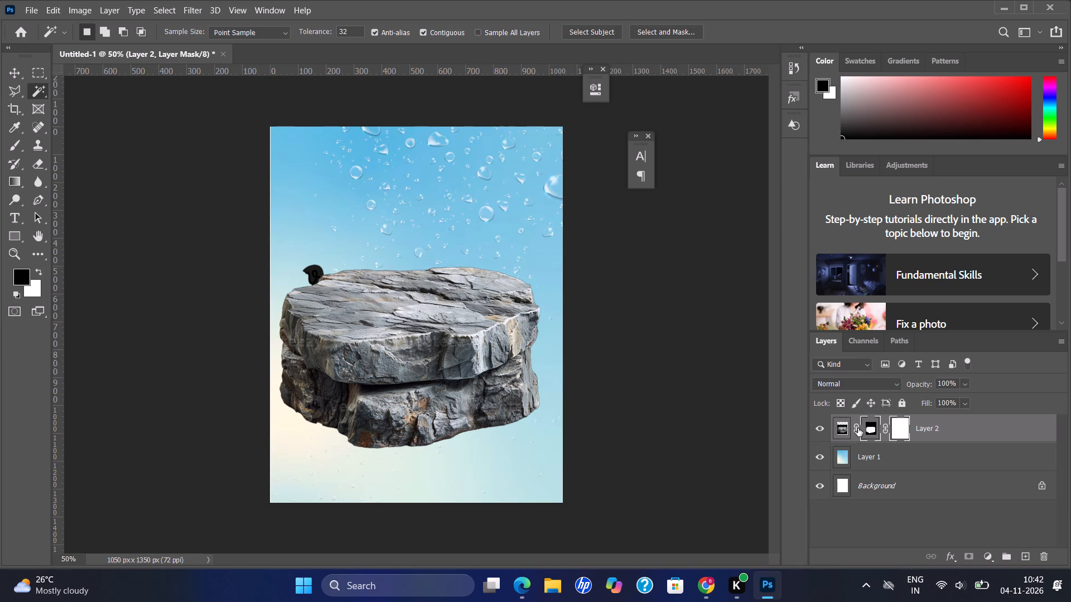
click(858, 428)
click(858, 428)
key(b)
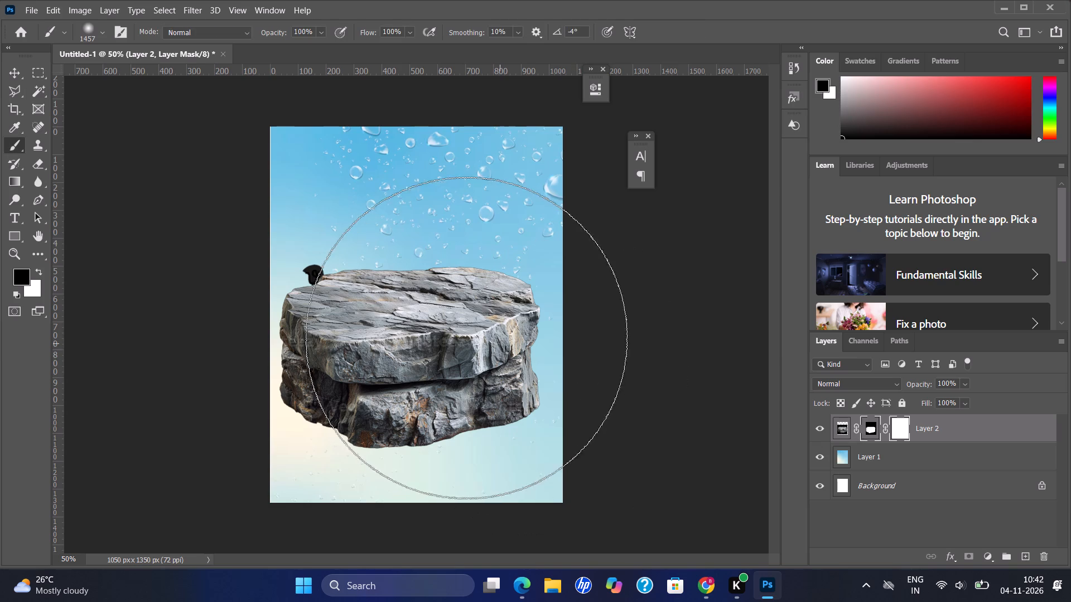
click(107, 37)
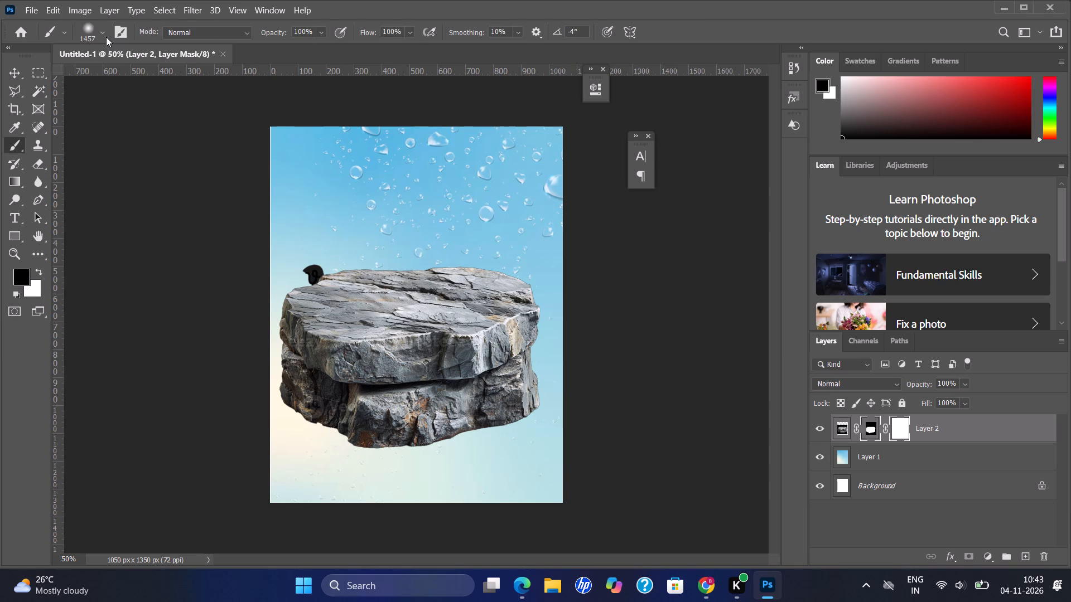
click(106, 37)
click(126, 69)
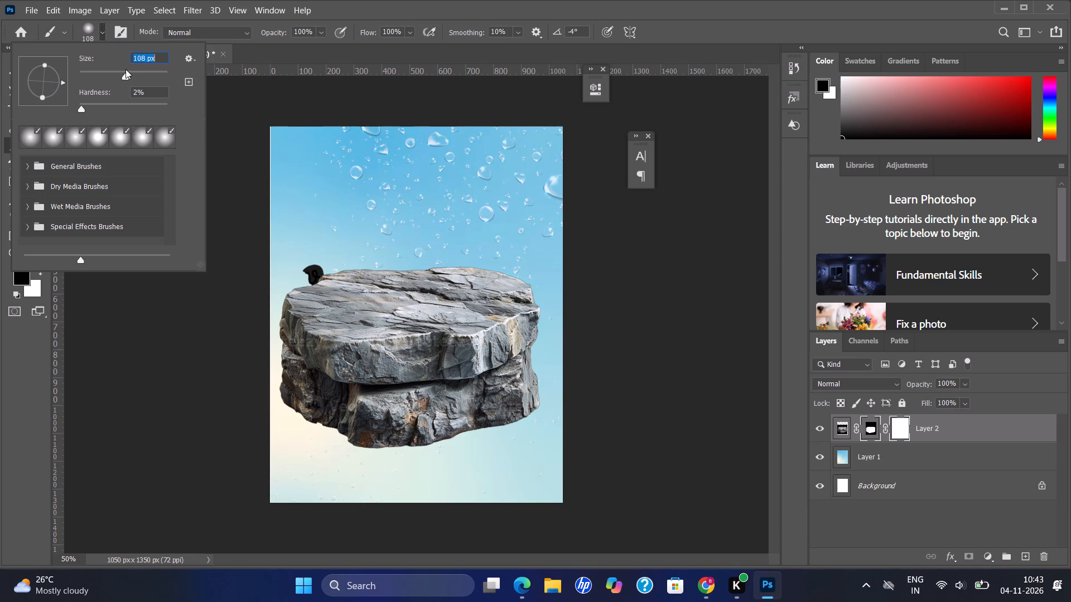
click(118, 69)
click(309, 266)
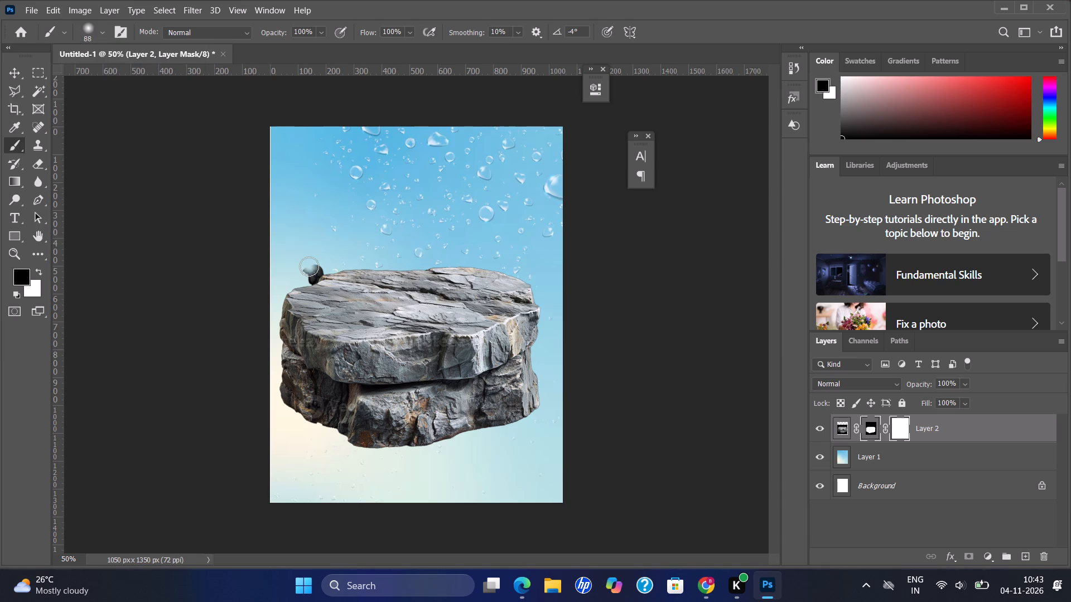
click(310, 266)
drag(310, 266, 323, 268)
drag(323, 268, 310, 276)
drag(310, 276, 308, 276)
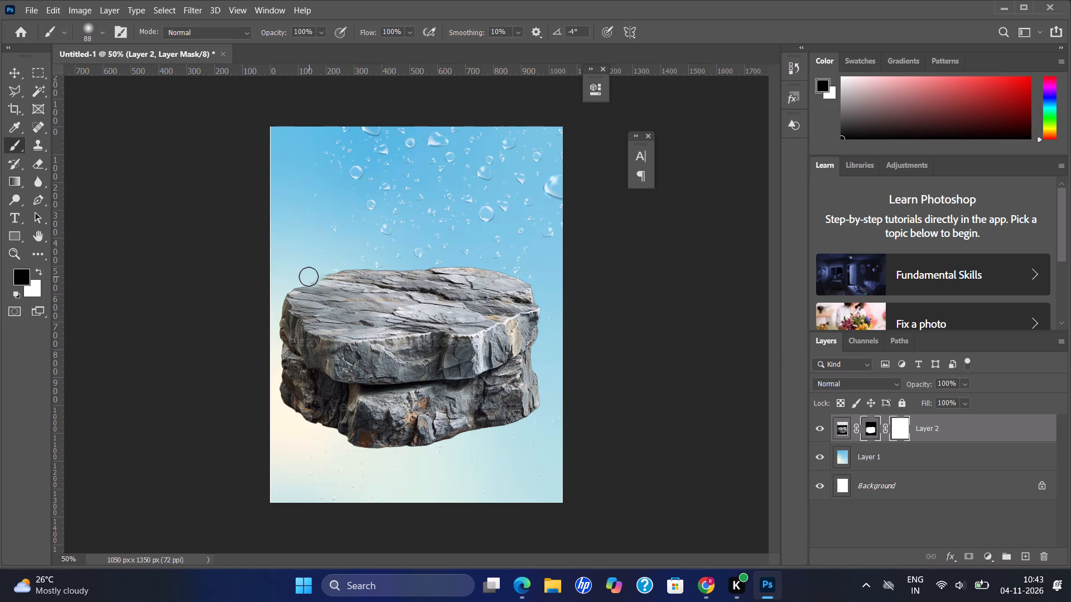
drag(308, 276, 313, 272)
double_click(313, 272)
Move the stone podium into the canvas's lower-left corner and scale it down proportionally to about 78%.
click(18, 76)
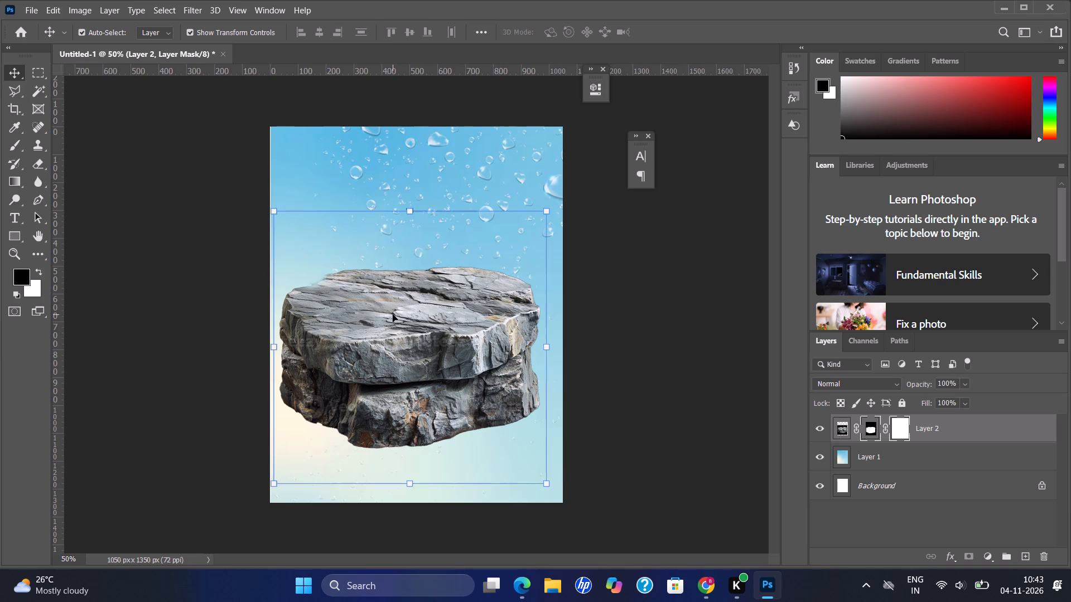
drag(393, 314, 380, 365)
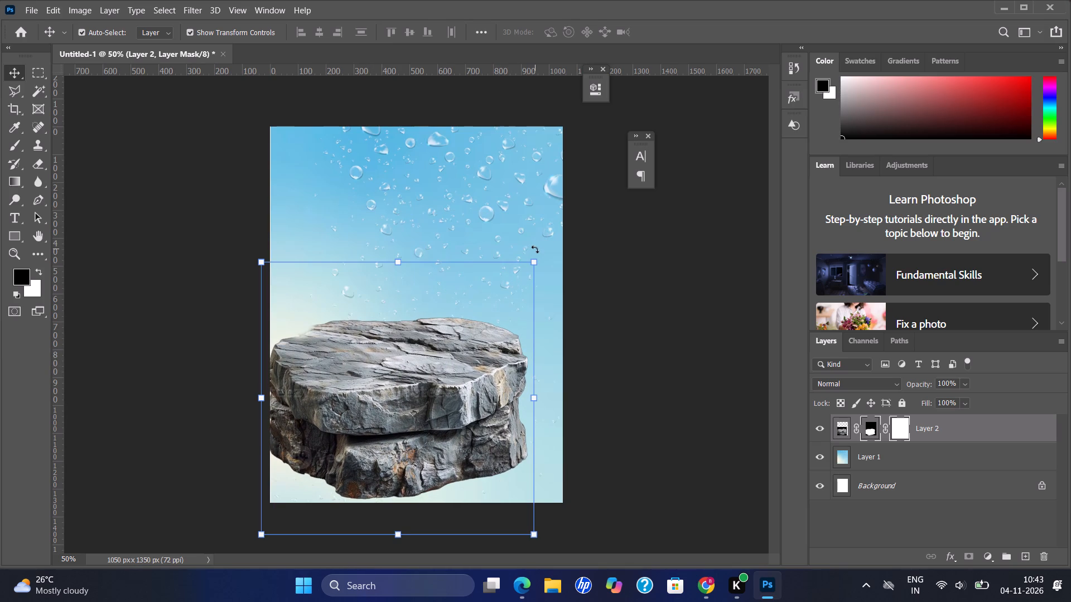
drag(534, 261, 503, 279)
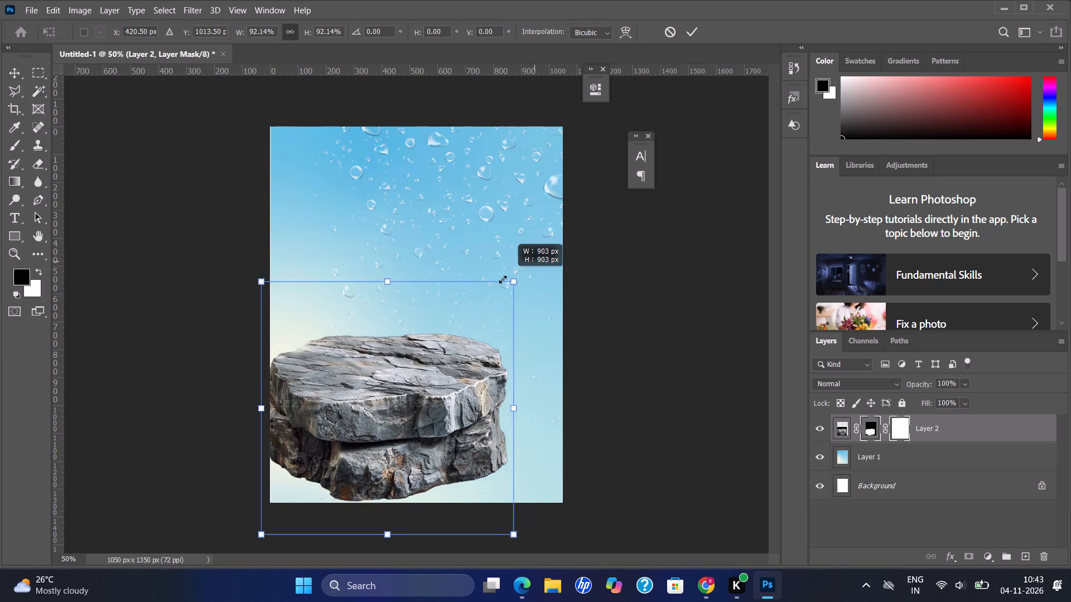
drag(503, 279, 464, 310)
drag(402, 424, 400, 412)
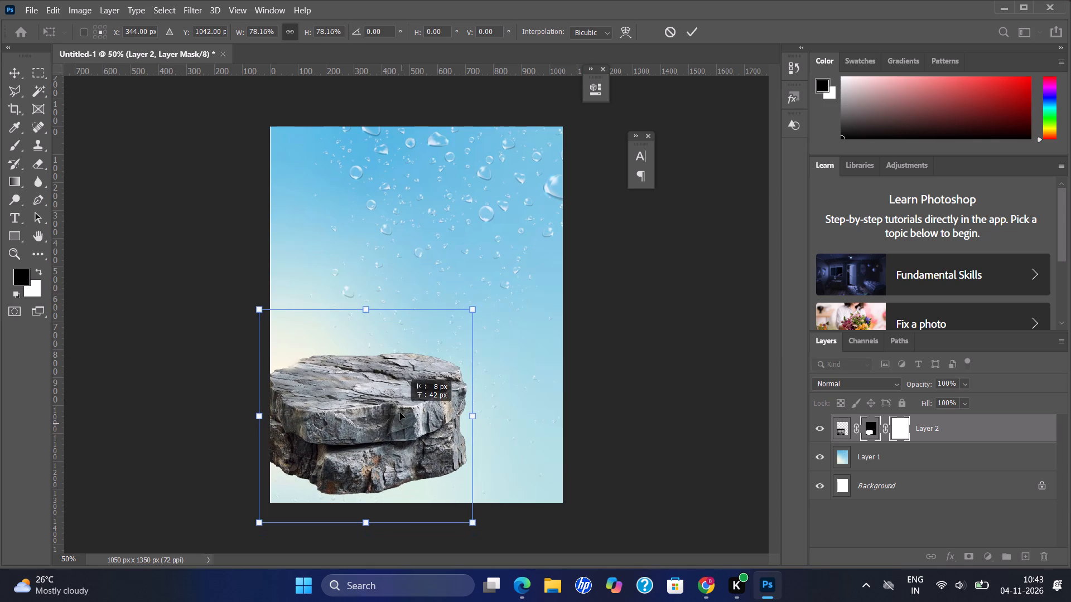
drag(400, 412, 403, 417)
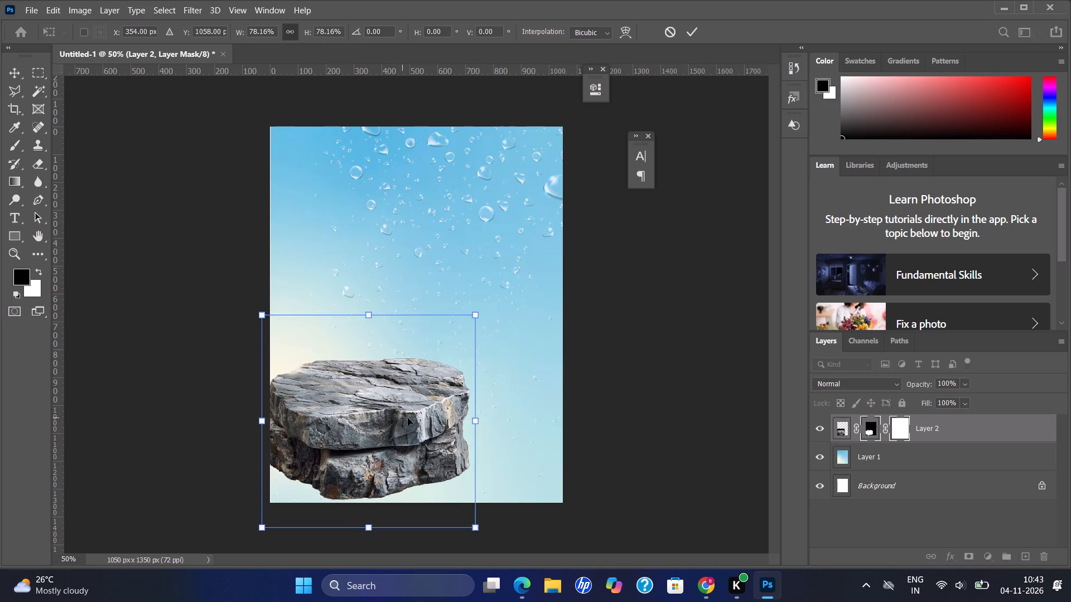
Switch to Chrome, copy the Whole House Water Filtration reference image from Pinterest, and return to Photoshop.
click(698, 575)
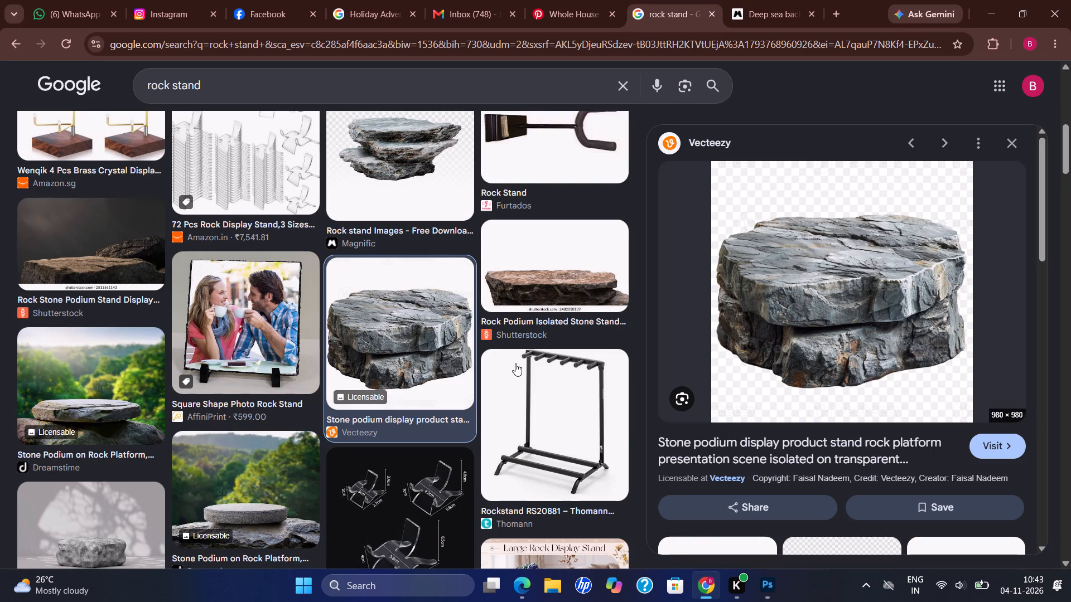
scroll(332, 299, up, 3)
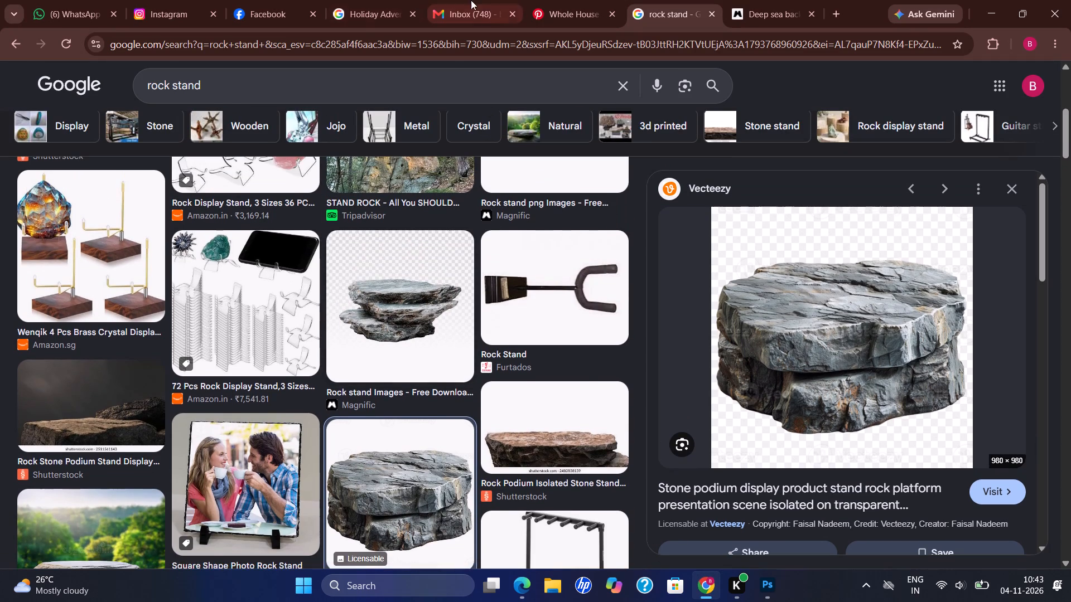
click(558, 0)
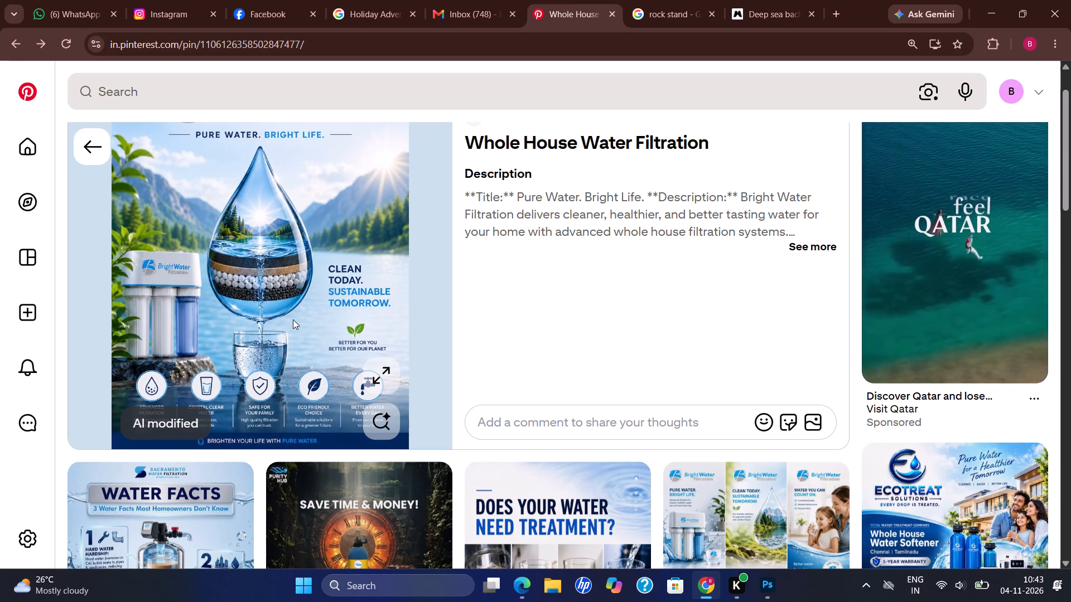
right_click(219, 260)
click(259, 314)
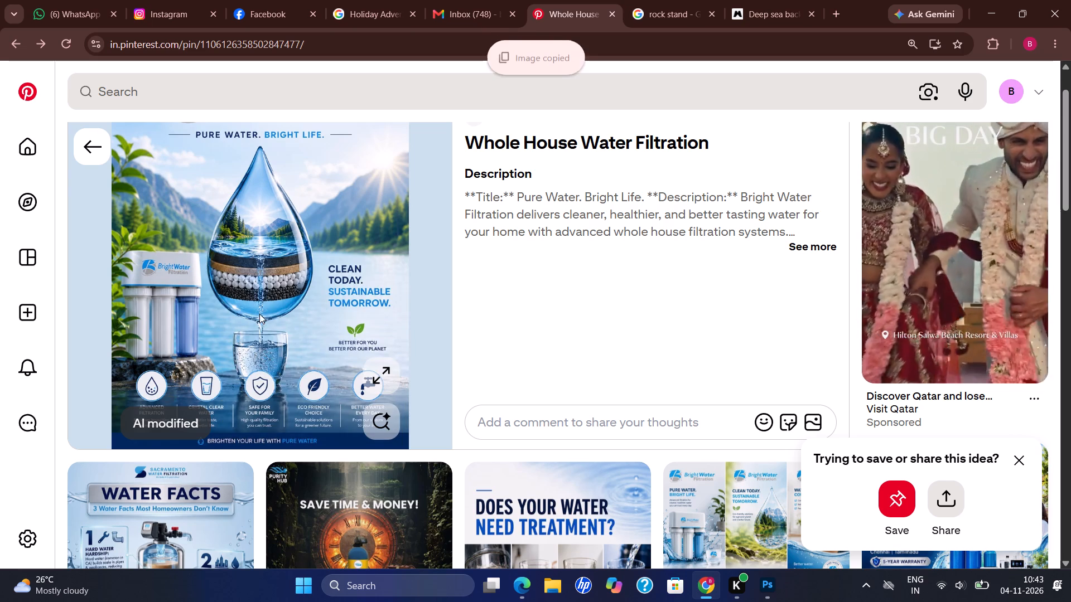
click(771, 588)
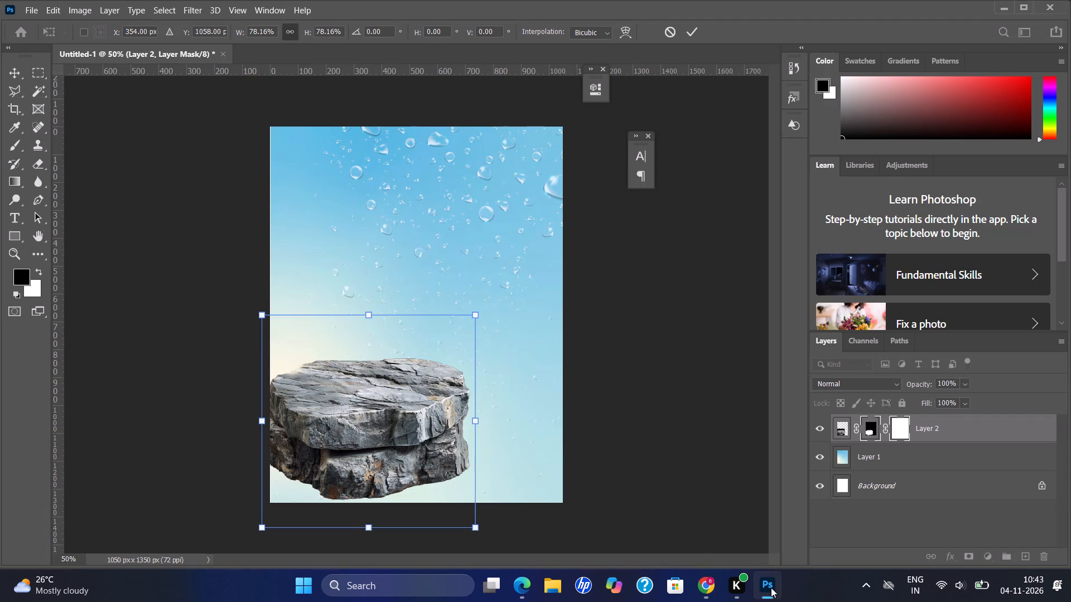
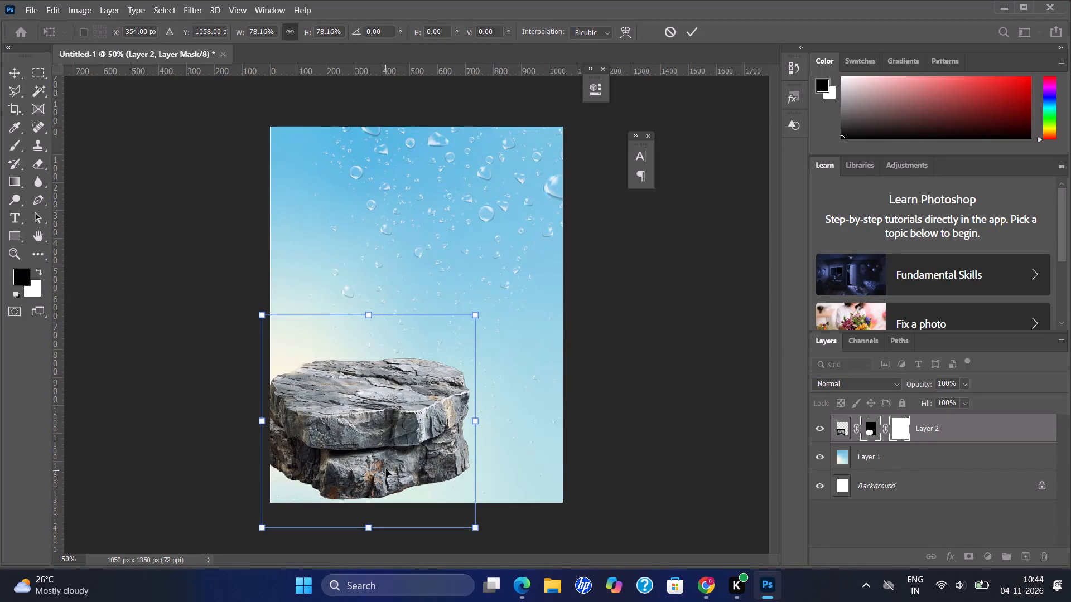
Scale the stone podium down proportionally to about 71%, reposition it at the canvas's lower-left edge, and nudge it slightly downward.
drag(384, 467, 389, 443)
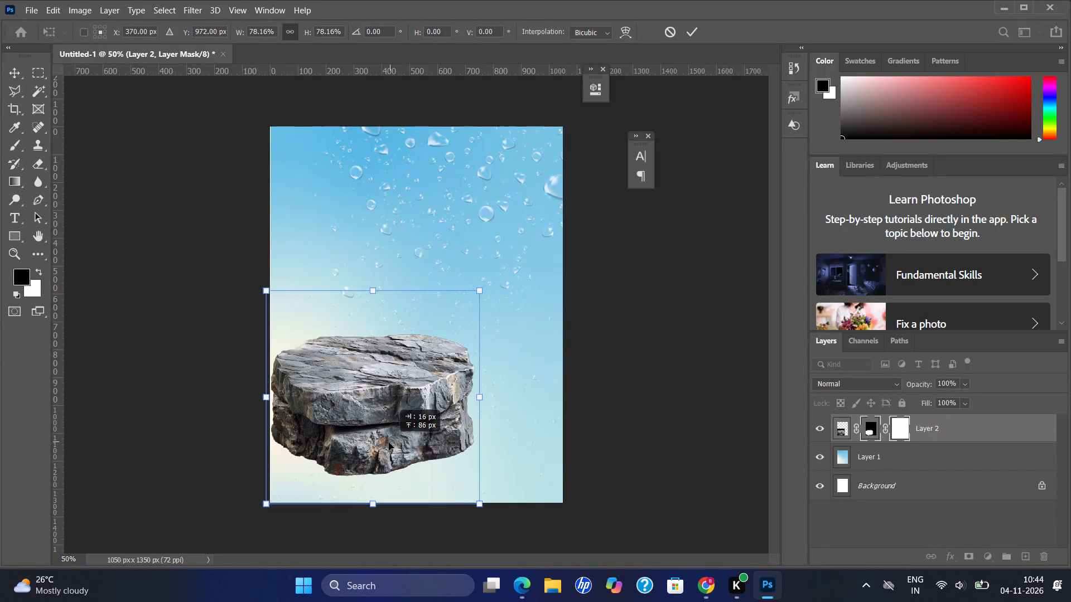
drag(389, 443, 384, 445)
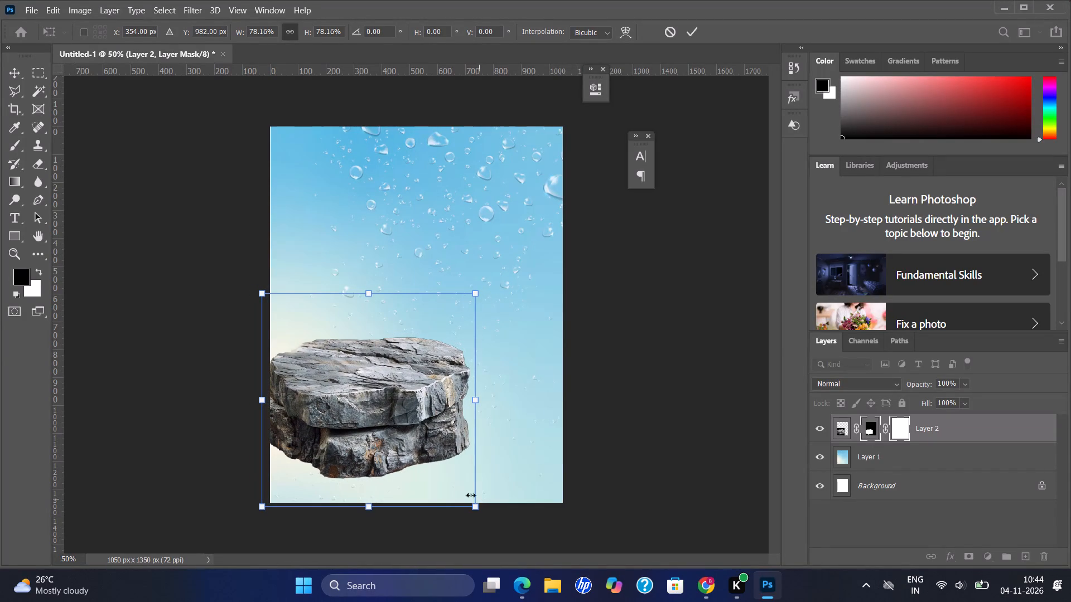
drag(477, 511, 460, 493)
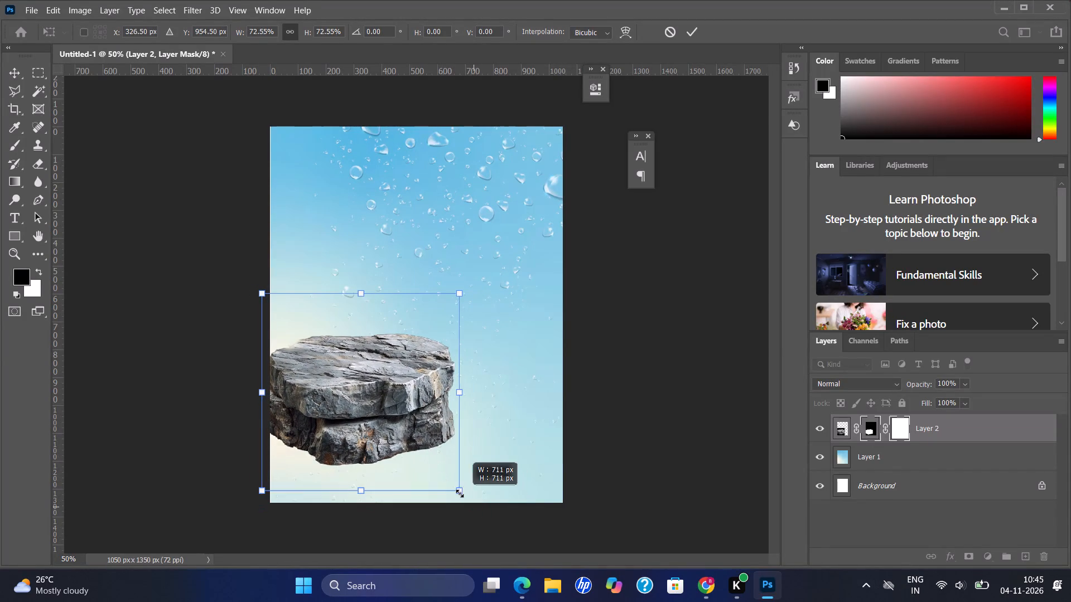
drag(460, 493, 457, 491)
drag(385, 427, 385, 431)
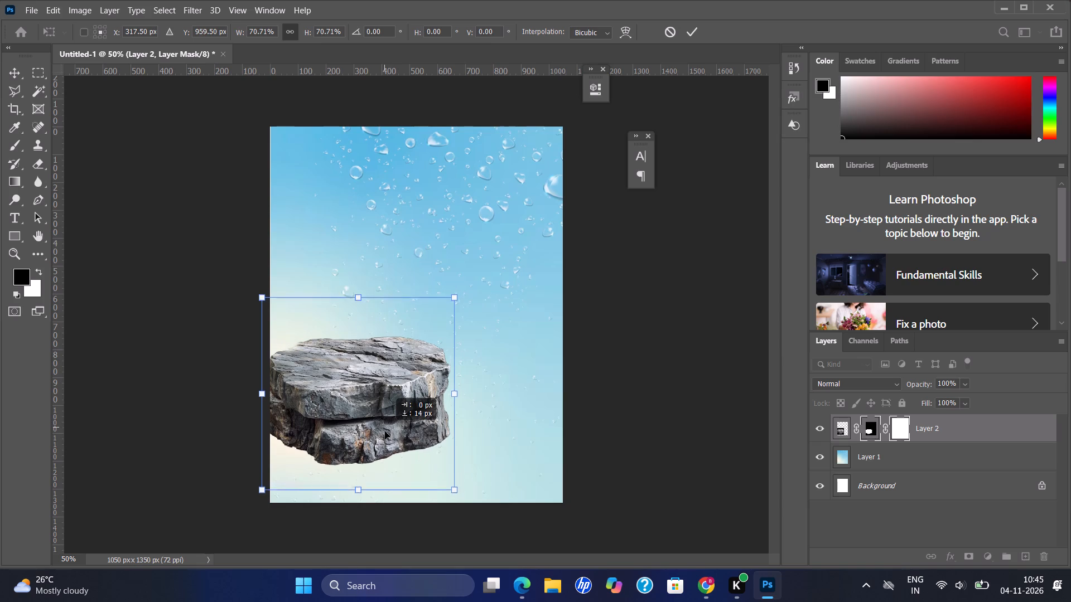
drag(385, 431, 382, 438)
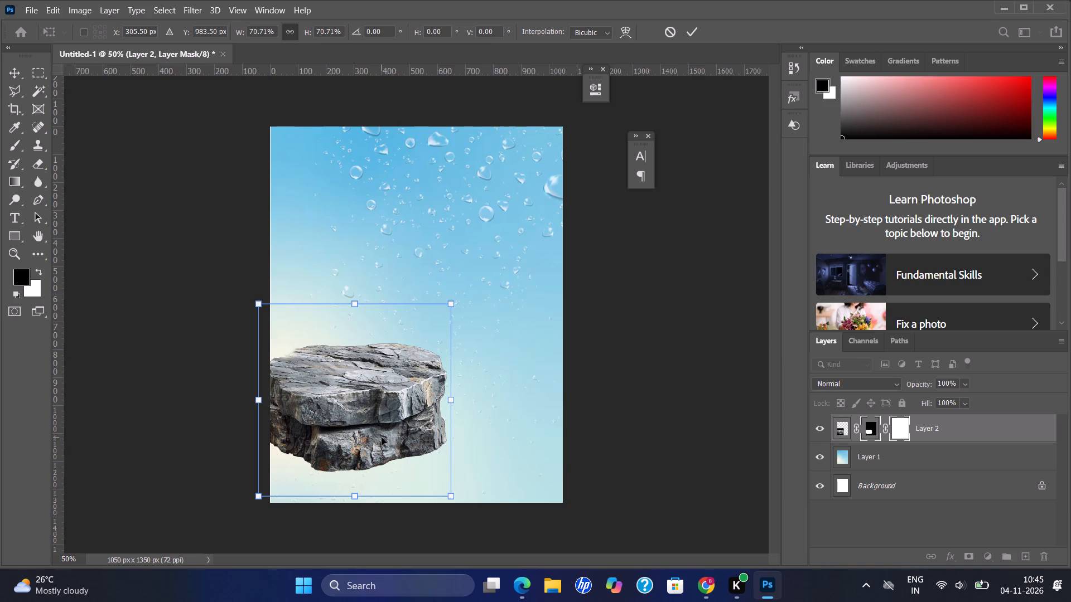
key(Down)
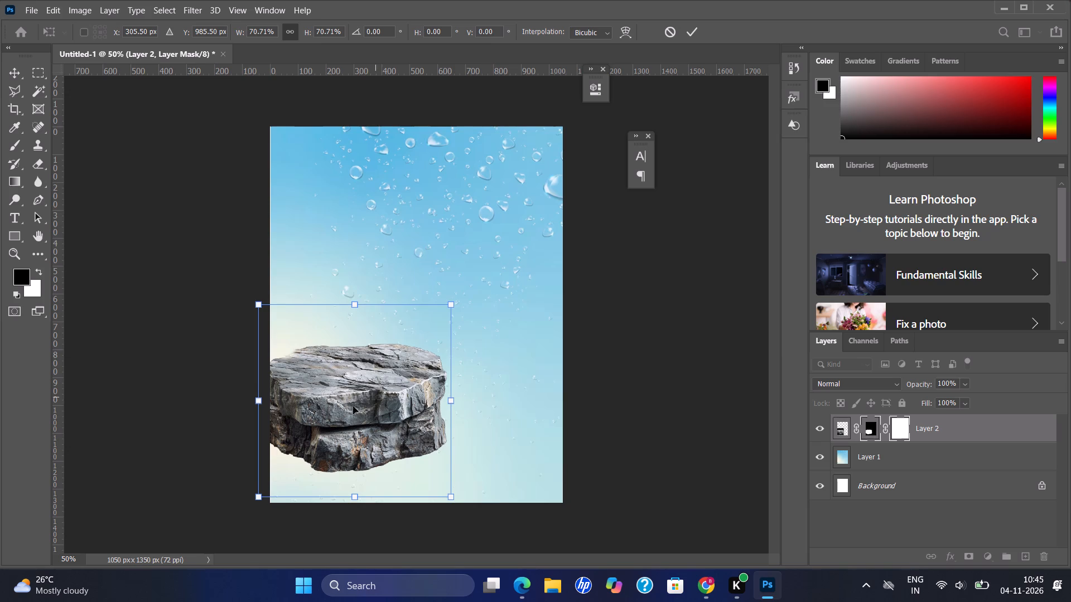
key(Return)
key(Down)
key(Down)
key(Down)
key(Down)
key(Down)
key(Down)
key(Down)
key(Down)
key(Down)
key(Down)
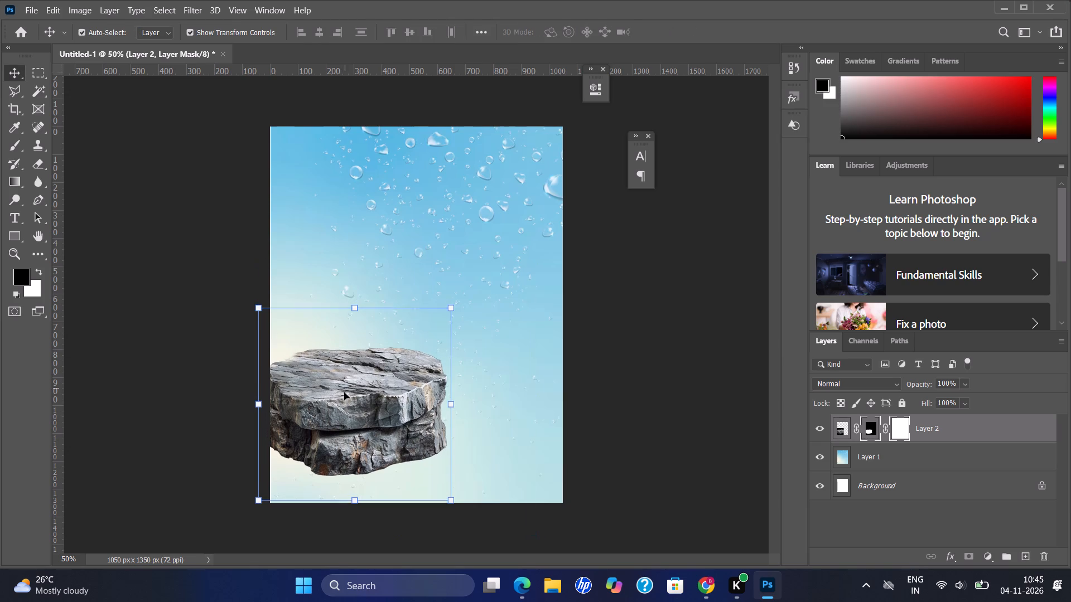
key(Up)
Check the Whole House Water Filtration reference in Chrome, return to Photoshop, and nudge the stone podium upward along the canvas's left edge.
click(705, 599)
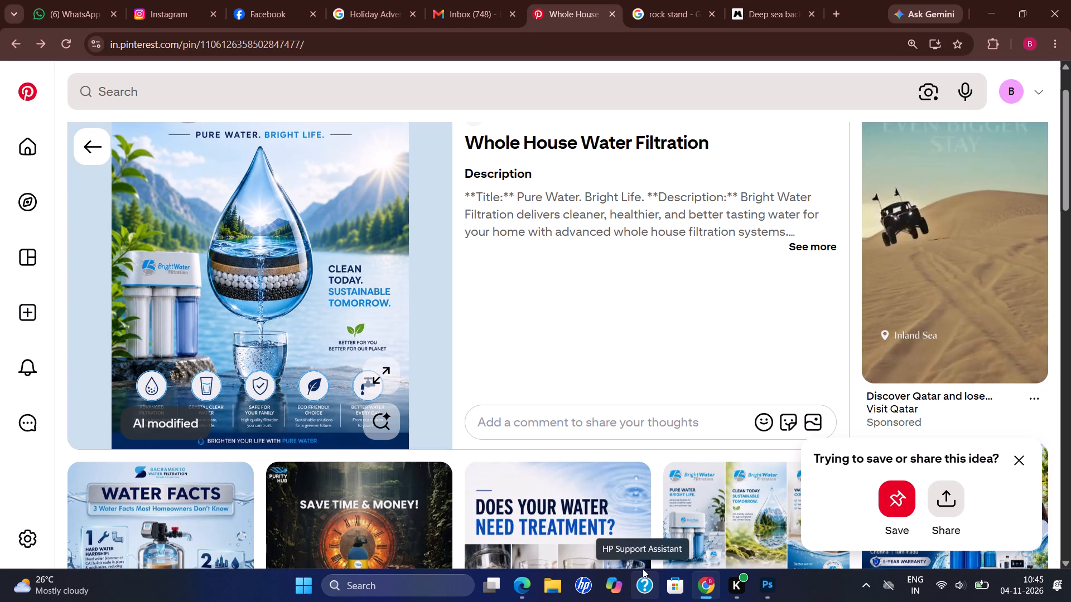
key(Up)
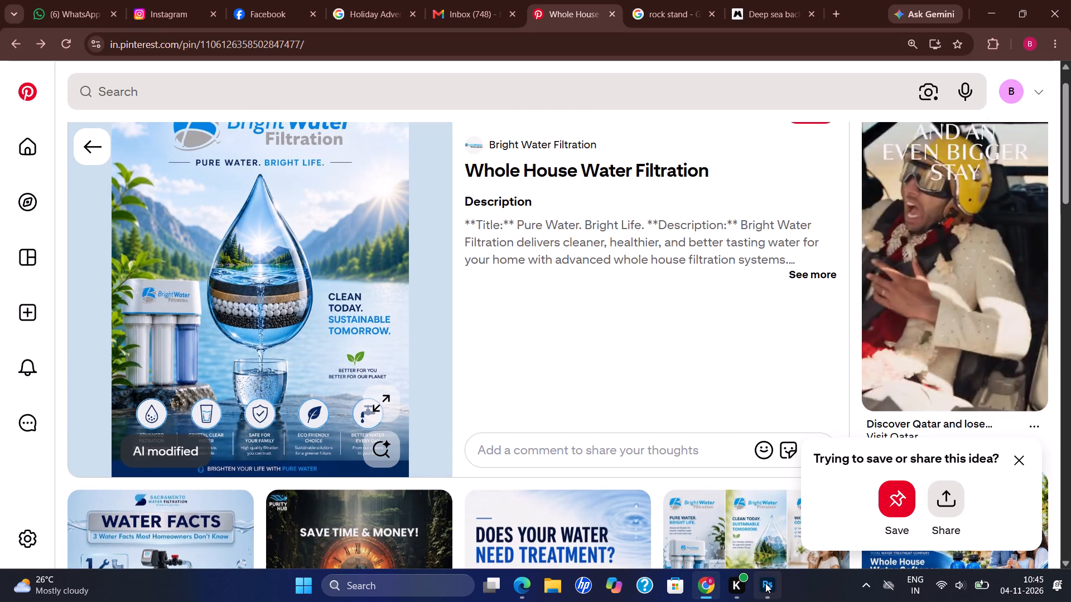
click(765, 583)
key(Up)
key(Up)
key(Up)
key(Up)
key(Up)
key(Up)
key(Up)
key(Up)
key(Up)
key(Up)
key(Up)
key(Up)
key(Up)
key(Up)
key(Up)
key(Up)
key(Up)
key(Up)
key(Up)
key(Up)
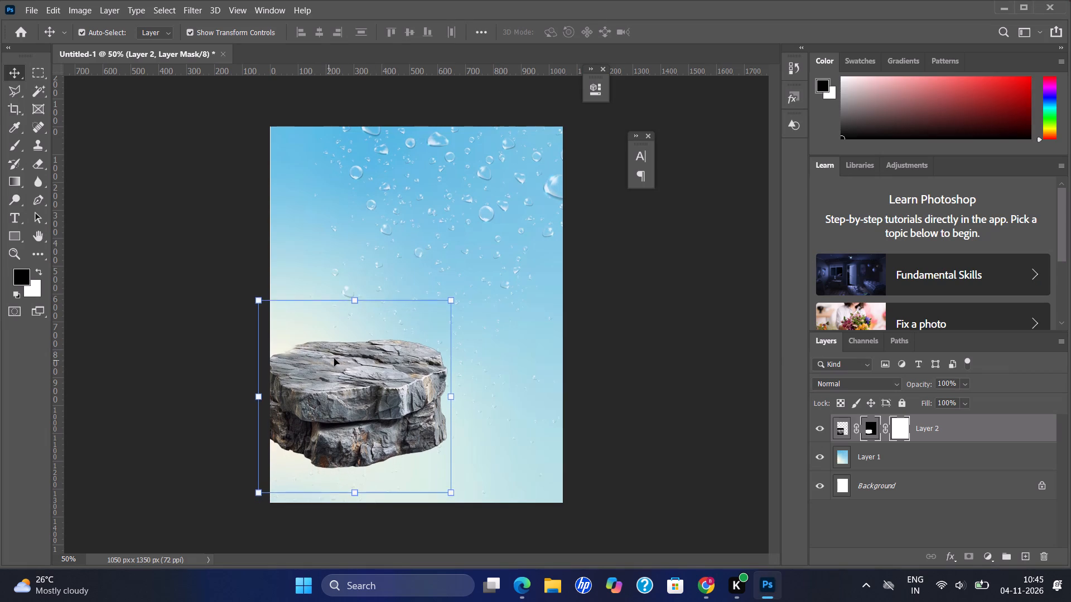
key(Up)
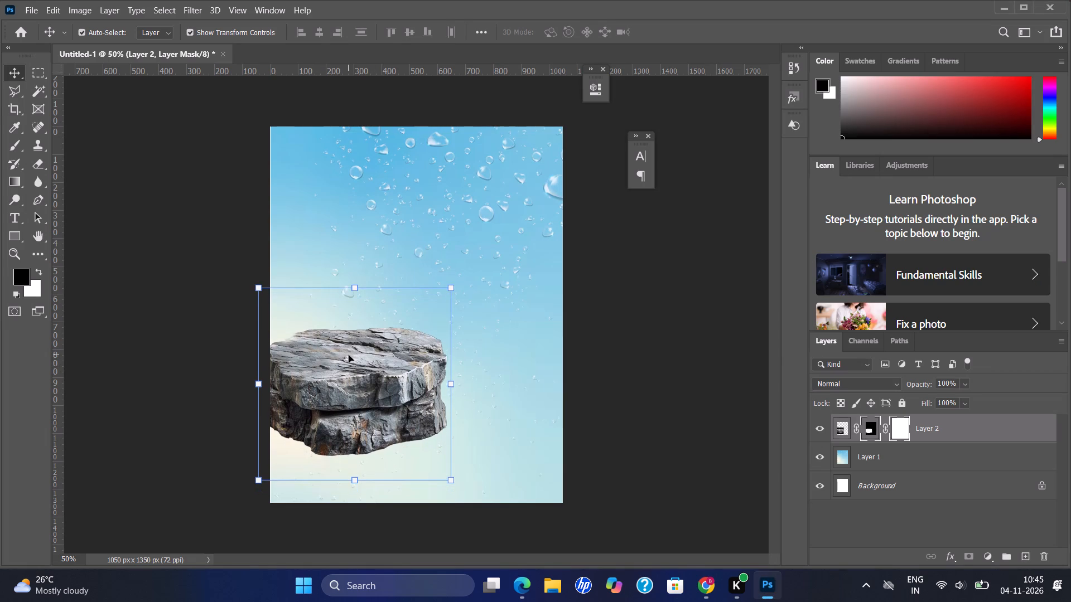
Switch to Chrome and replace the "rock stand" image search with a Google Images search for "shape".
click(709, 584)
click(704, 0)
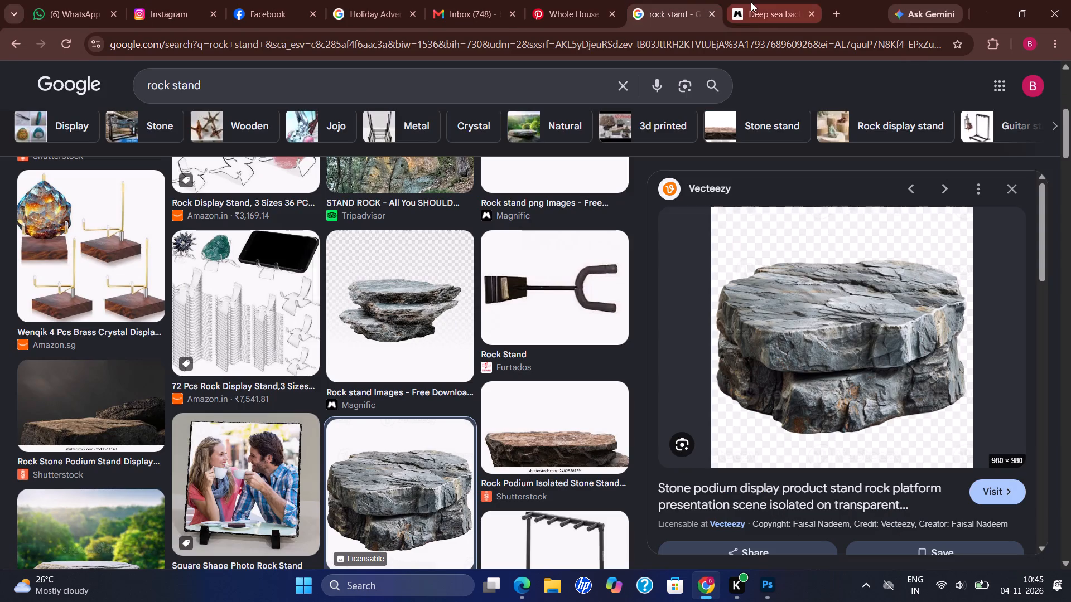
triple_click(375, 96)
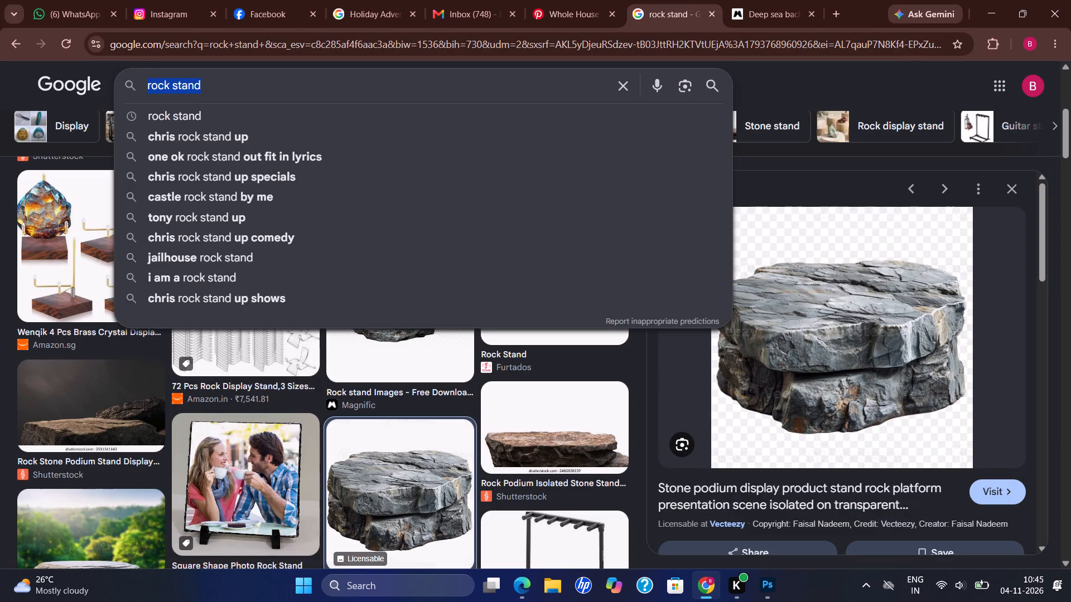
click(375, 96)
triple_click(375, 96)
click(375, 96)
text(shape)
key(Return)
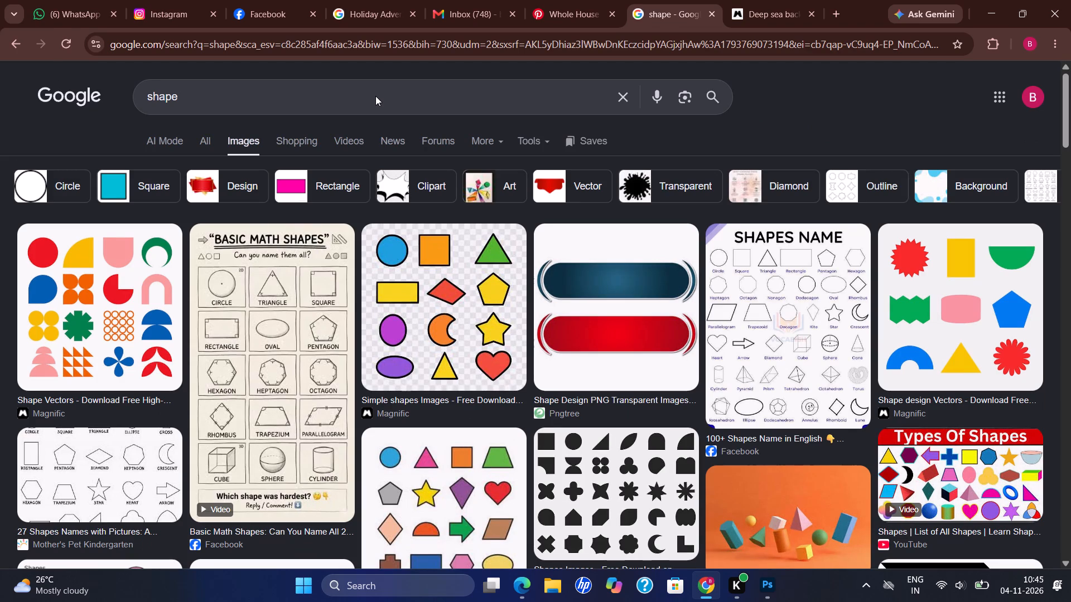
Browse the "shape" image results for a shape suitable for the water filtration design.
key(Down)
key(Down)
key(Down)
key(Down)
key(Down)
key(Down)
key(Down)
key(Down)
key(Down)
key(Down)
key(Down)
key(Down)
key(Down)
key(Down)
key(Down)
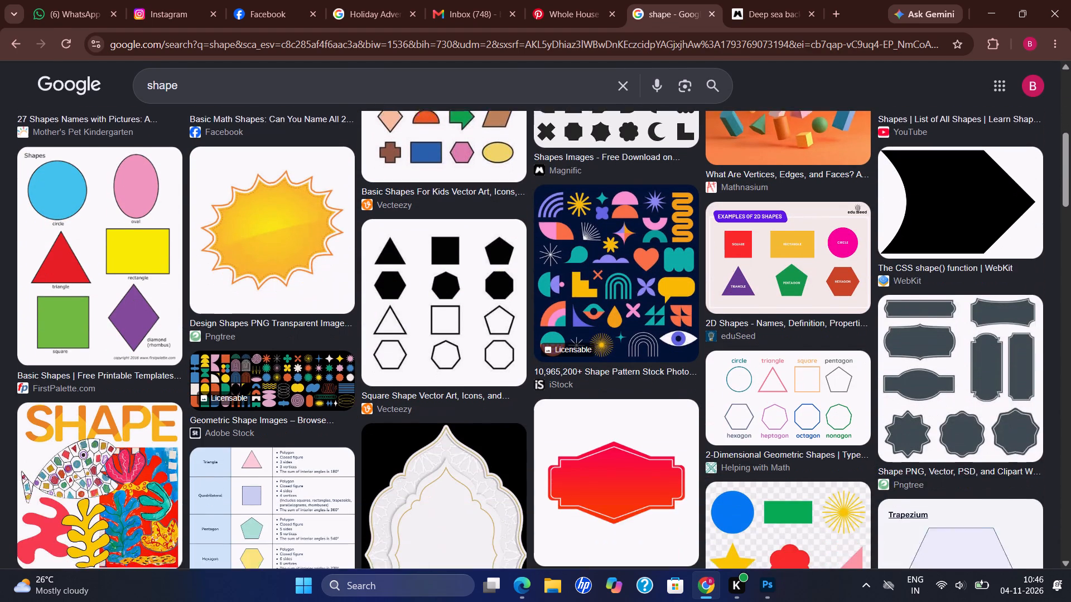
key(Up)
key(Down)
key(Down)
key(Down)
key(Down)
key(Down)
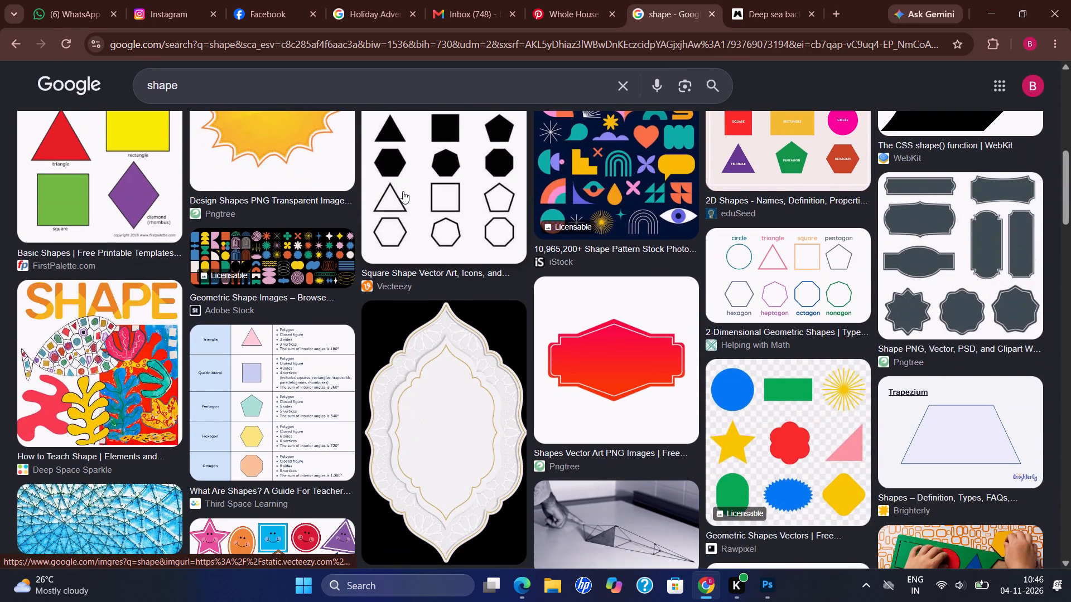
scroll(403, 191, down, 2)
scroll(403, 191, up, 1)
scroll(403, 191, down, 2)
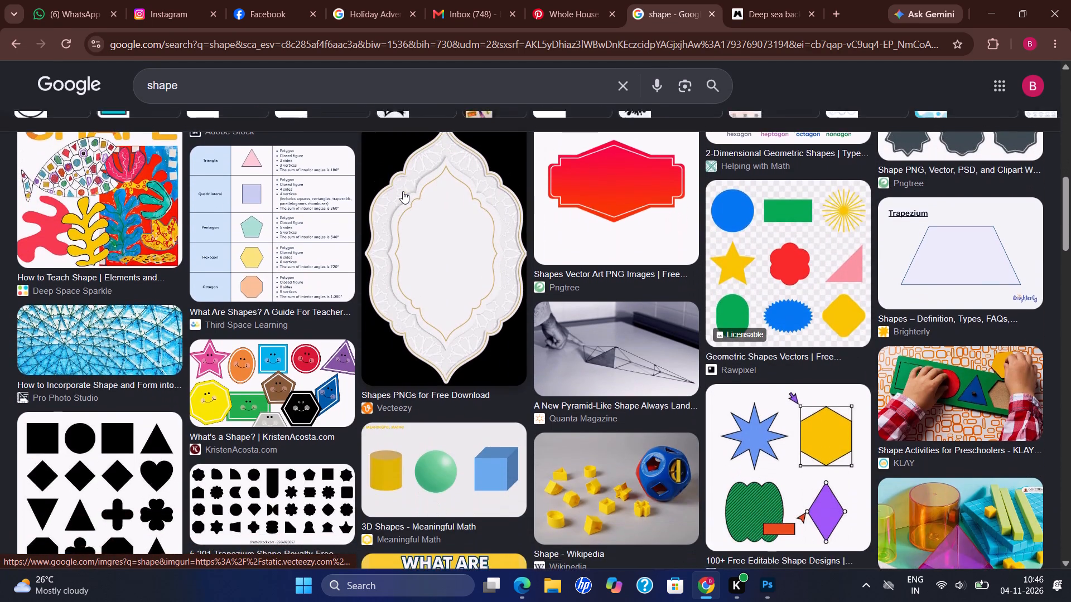
scroll(403, 191, down, 5)
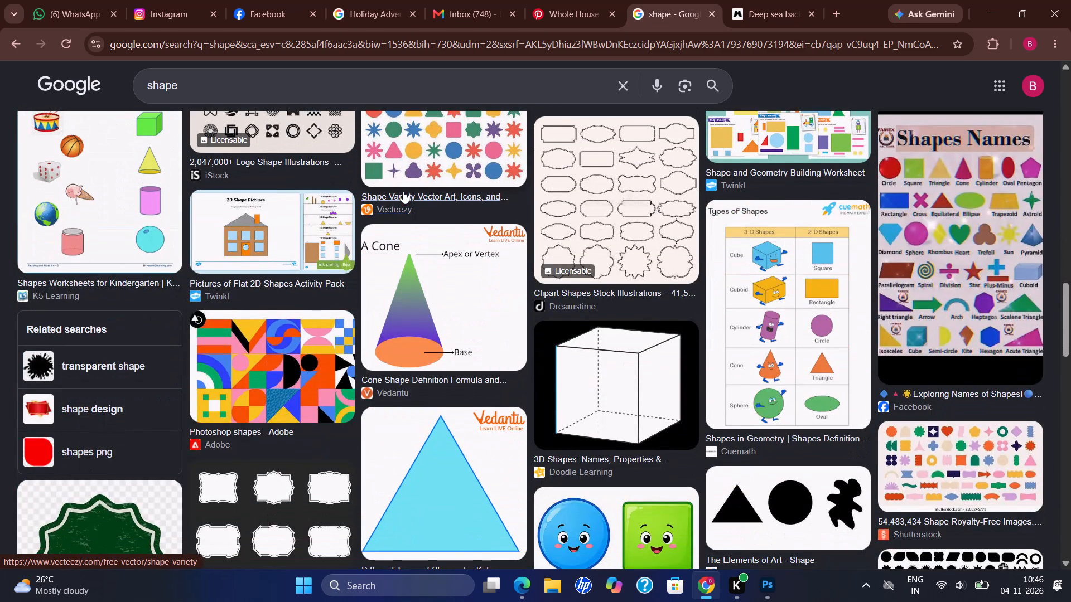
scroll(404, 193, down, 3)
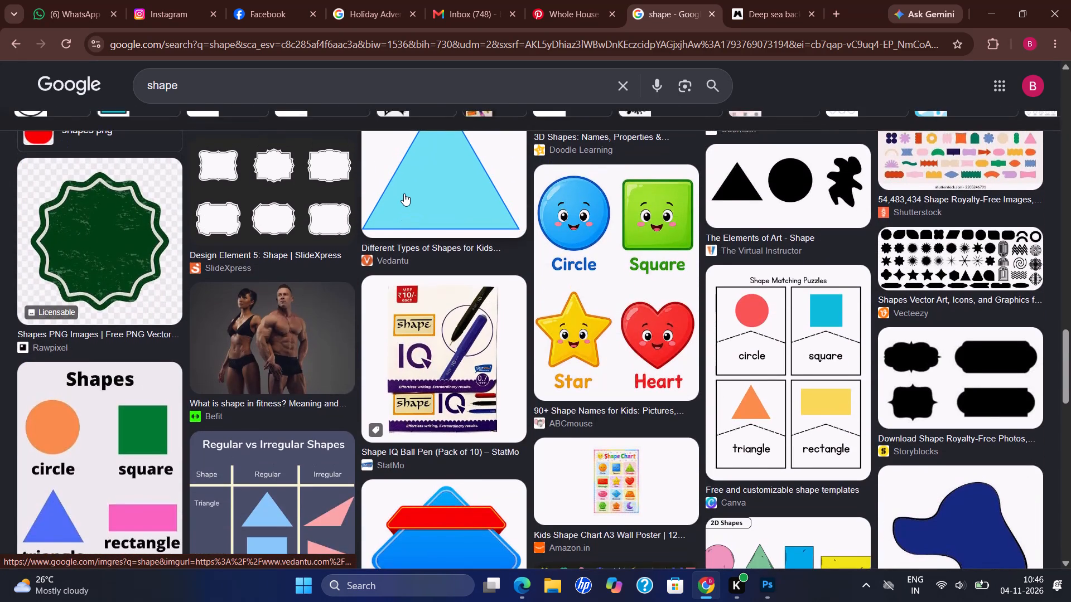
scroll(404, 193, up, 1)
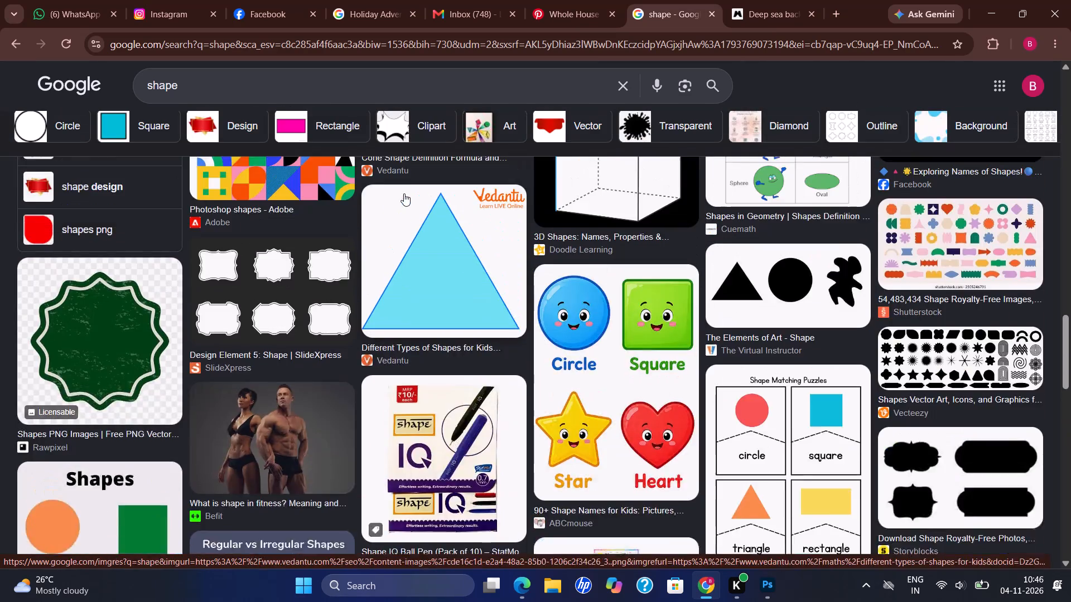
scroll(404, 193, up, 10)
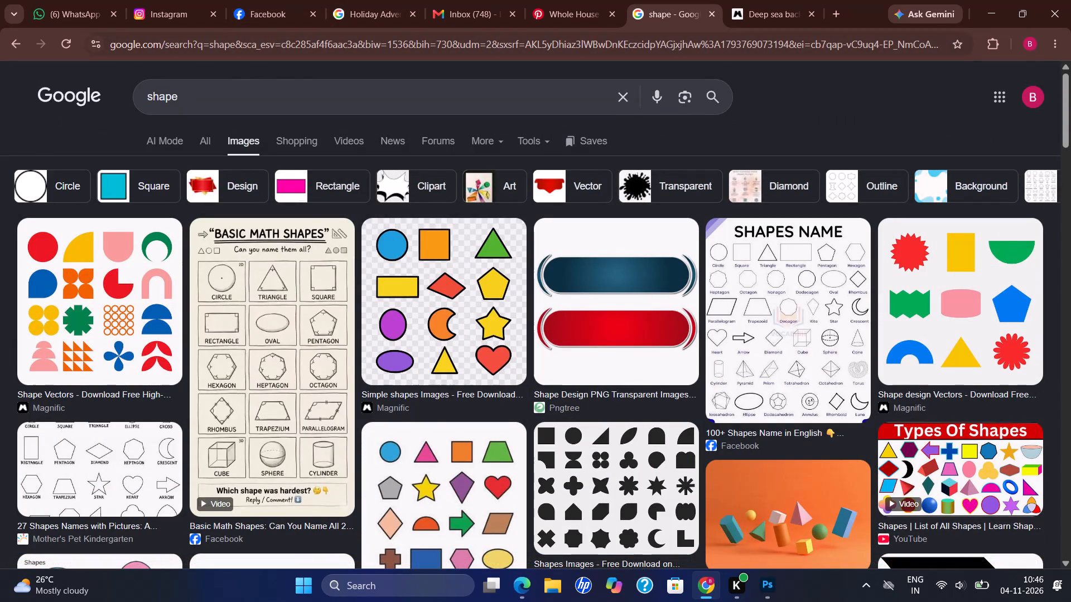
Search Google for "pinterest", switch from image results to all results, and open the Pinterest site.
triple_click(227, 100)
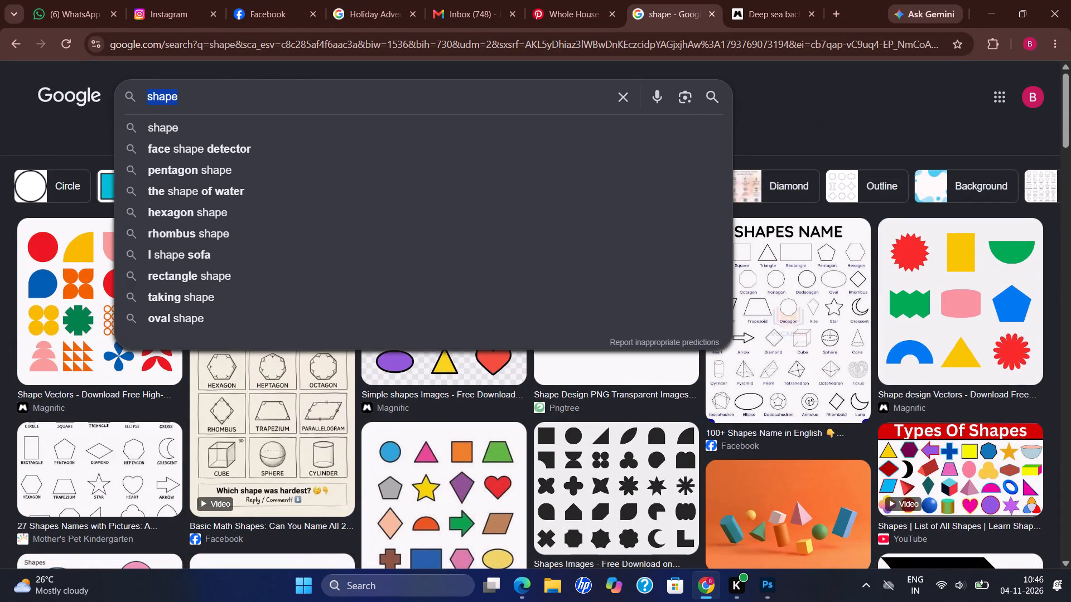
text(pinte)
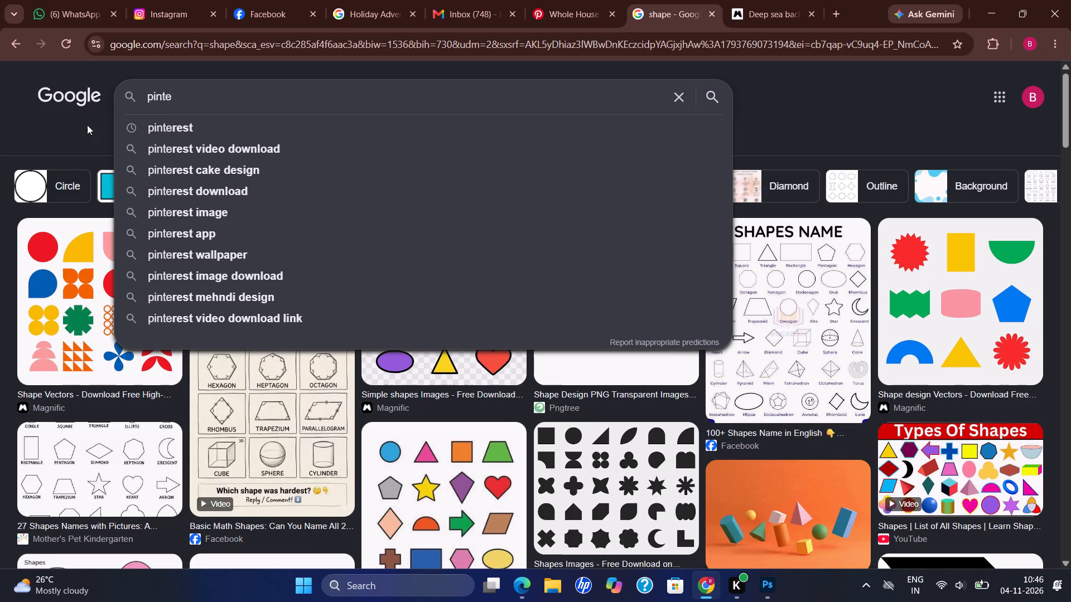
click(172, 123)
click(172, 123)
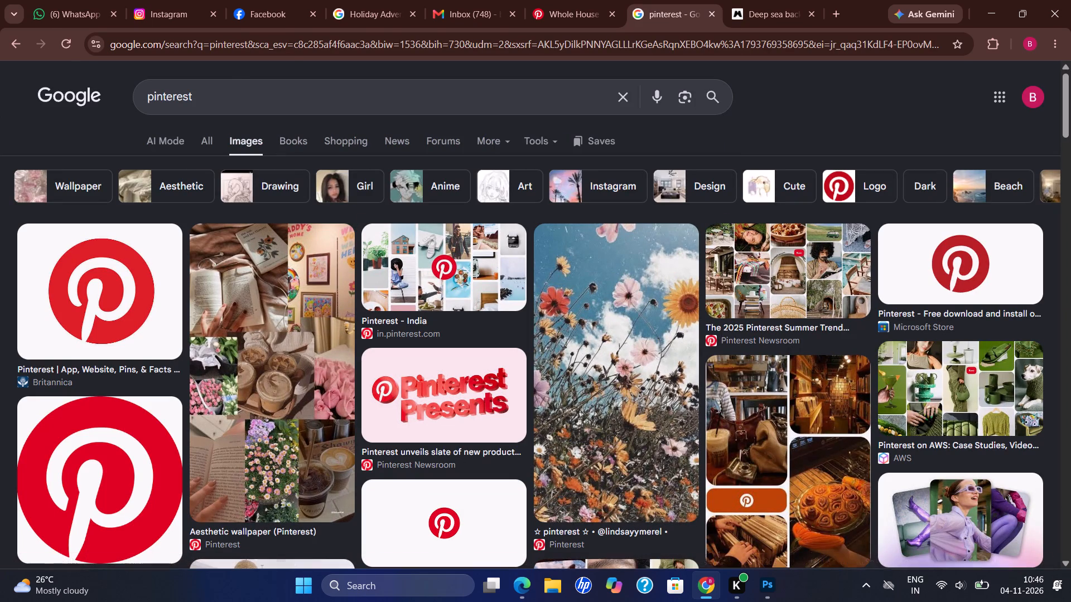
click(206, 149)
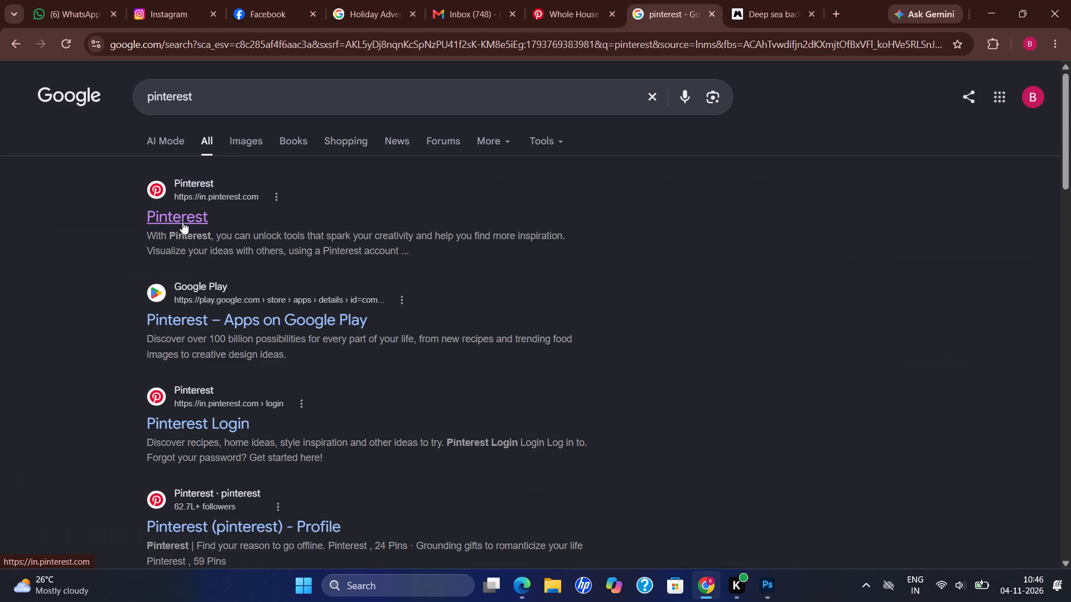
click(182, 222)
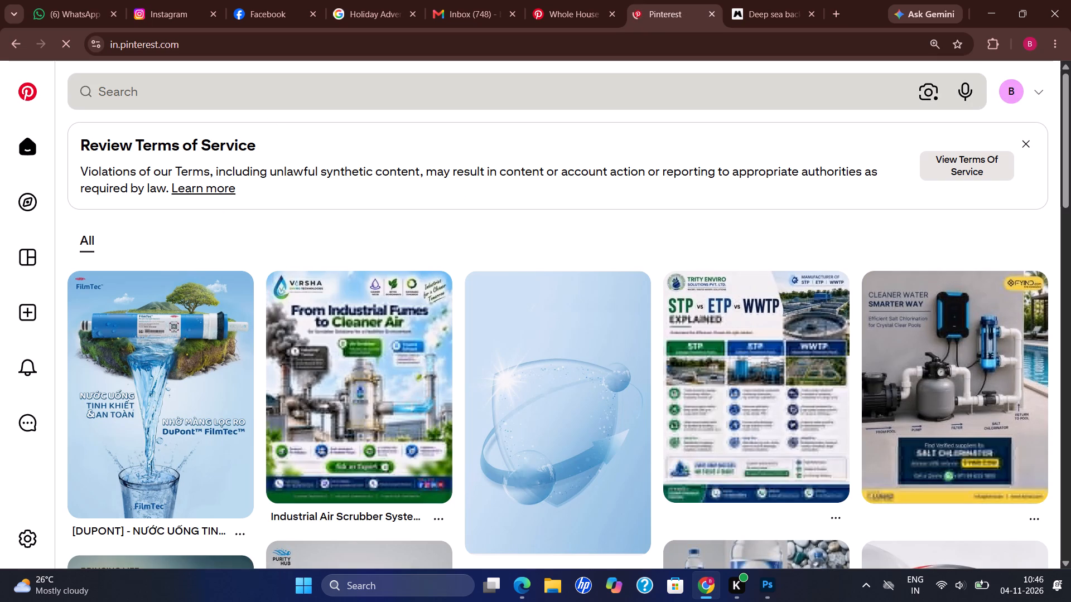
Start a new search on Pinterest.
click(264, 101)
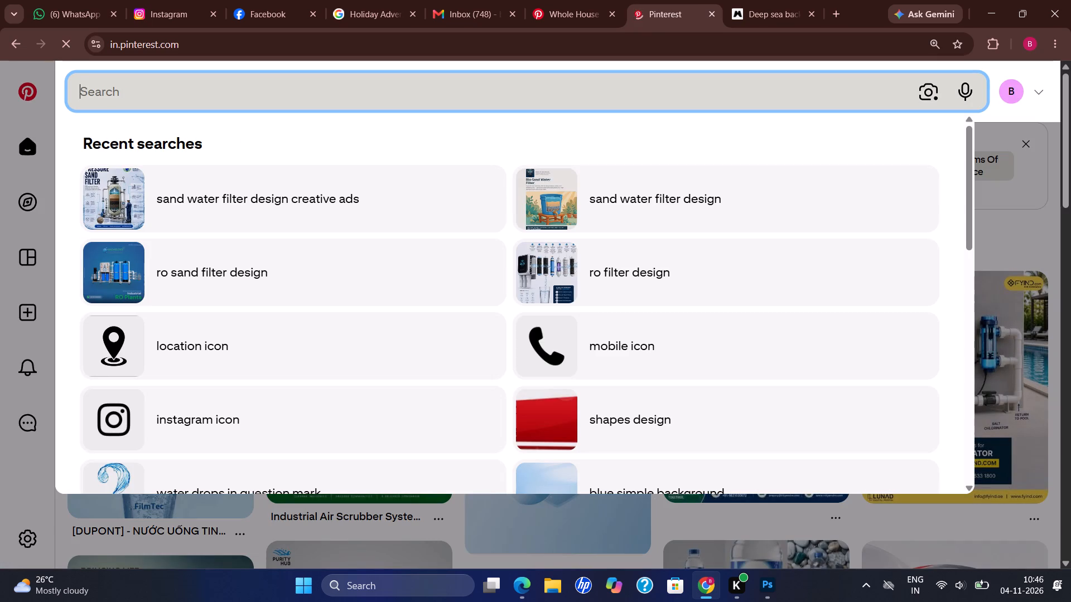
Search Pinterest for "shape".
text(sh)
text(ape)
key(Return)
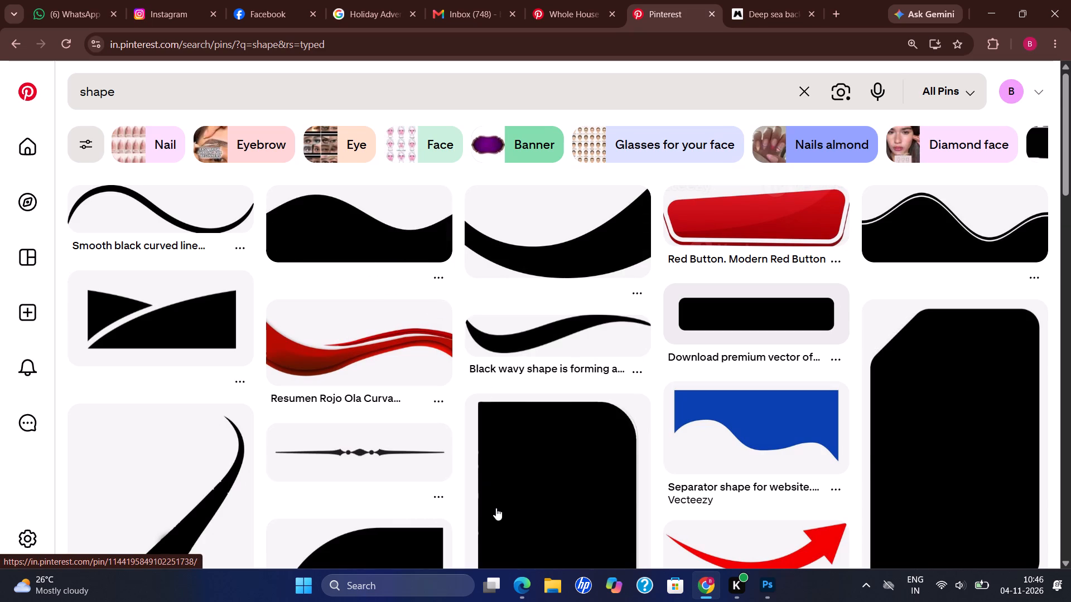
Browse the Pinterest shape results for one that suits the poster, checking the black four-pointed star pin and returning to the results.
scroll(496, 508, down, 7)
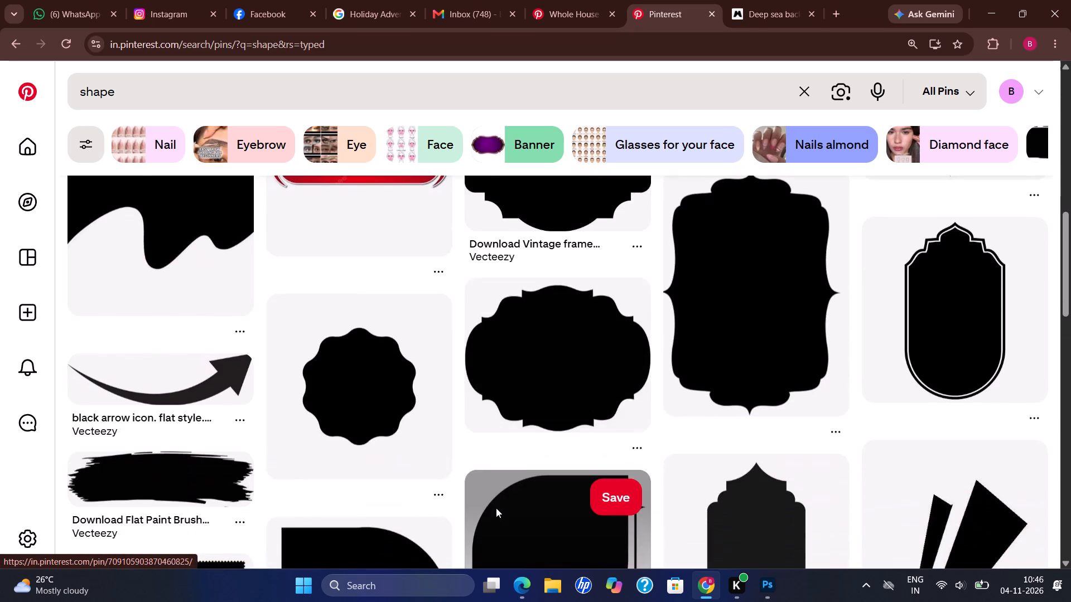
scroll(496, 508, down, 2)
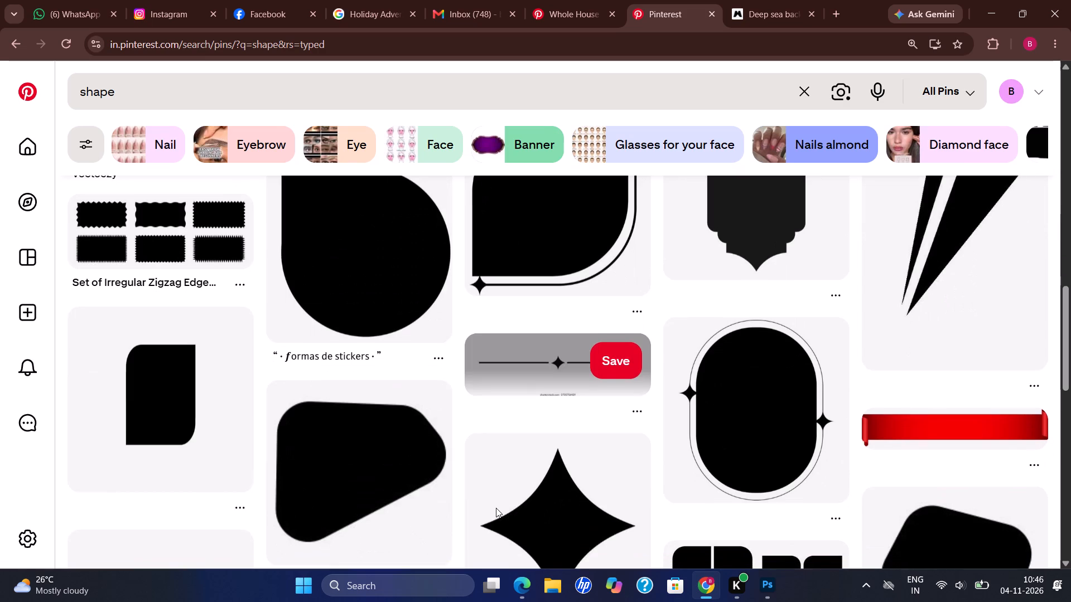
click(496, 508)
scroll(496, 508, down, 2)
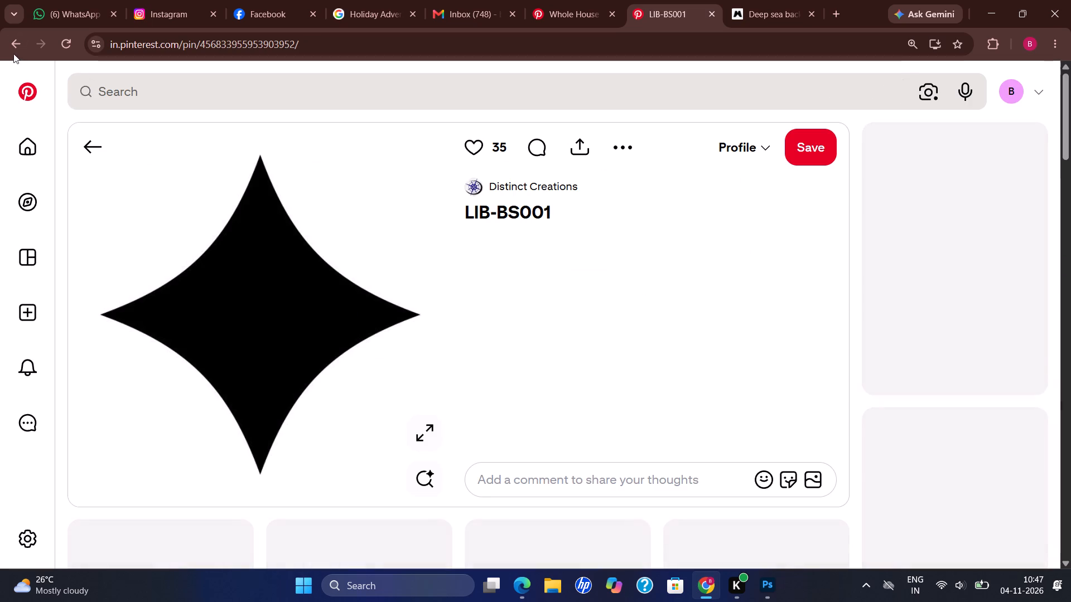
click(16, 50)
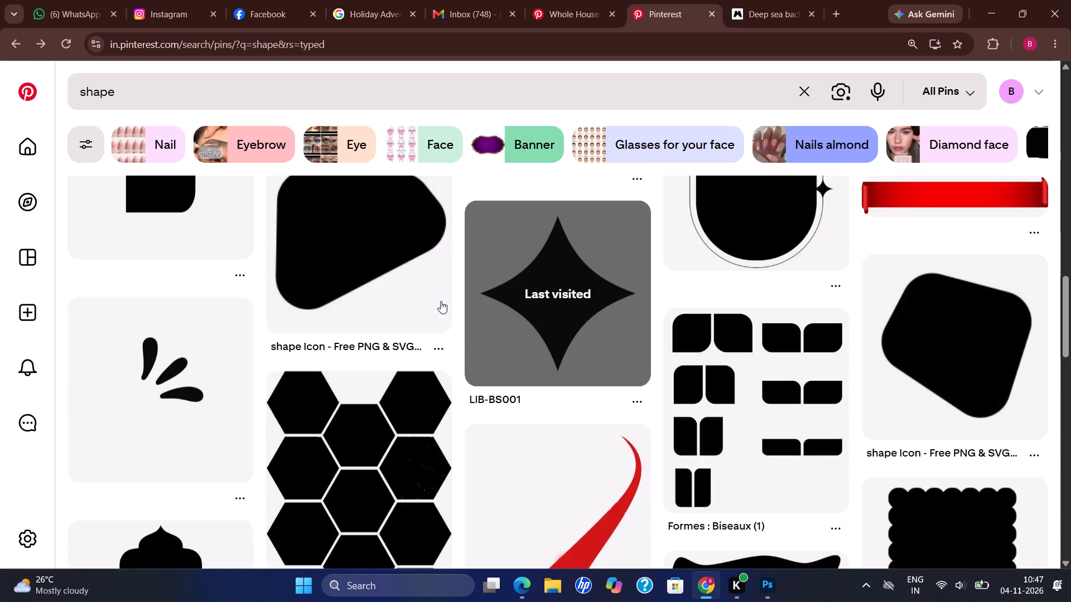
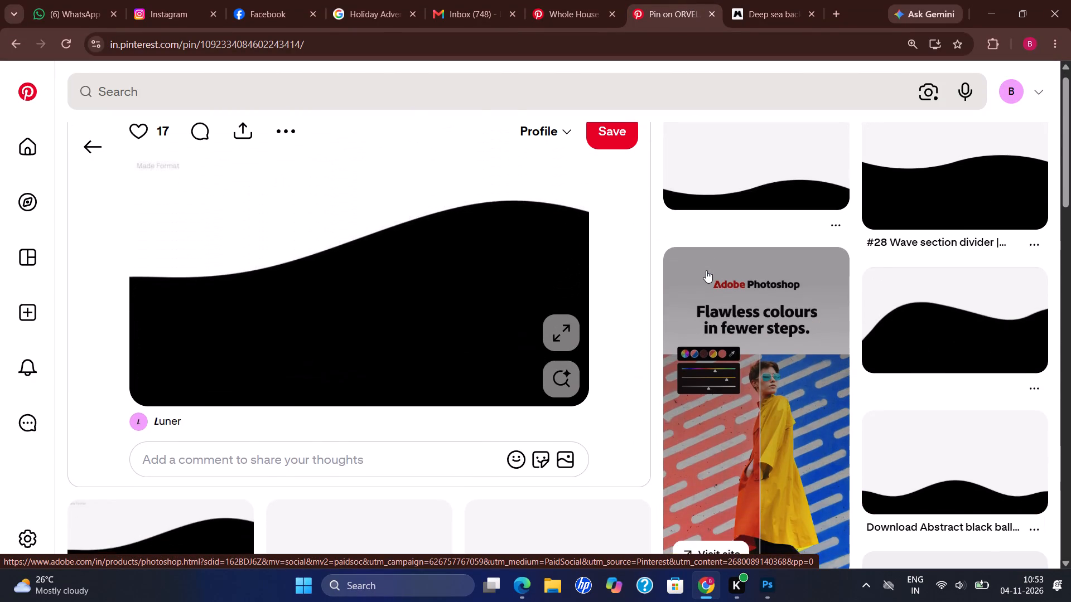
Open the related Pinterest pin with the low black wave, copy its image, and switch to the poster in Photoshop.
scroll(713, 144, up, 1)
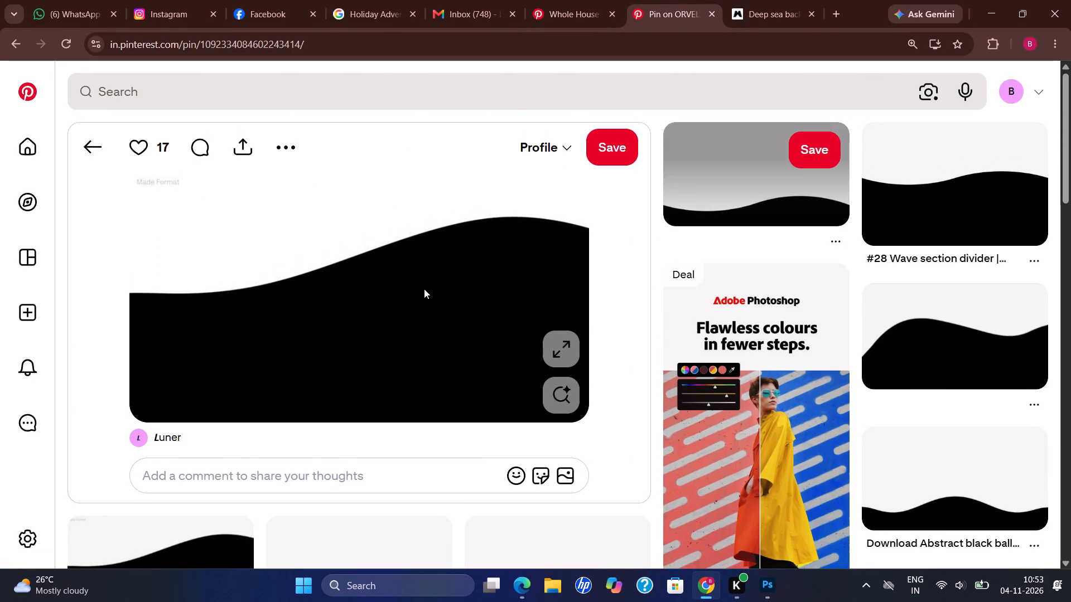
click(424, 289)
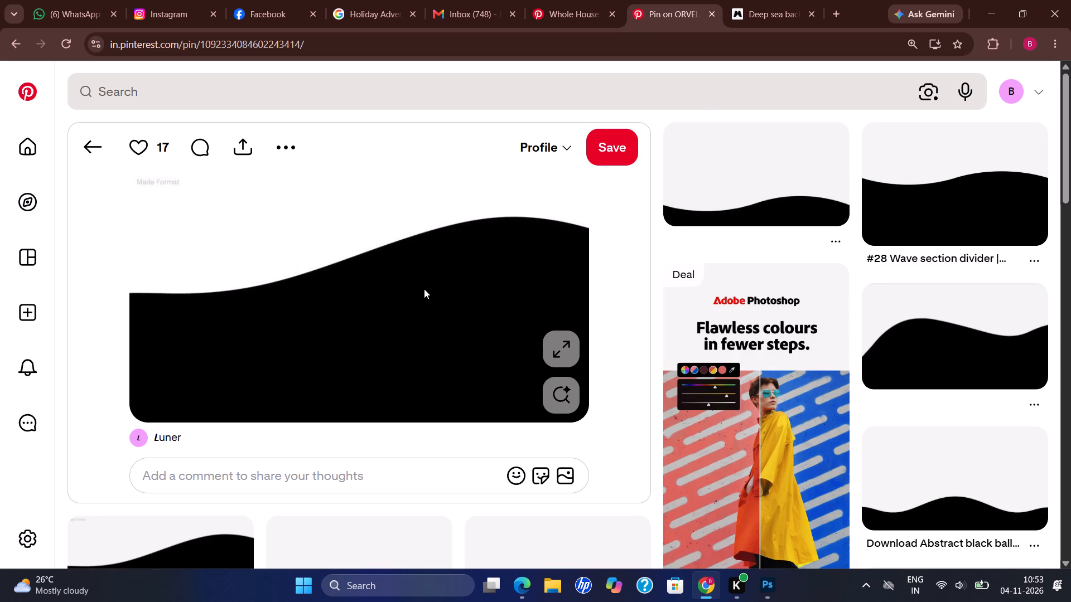
click(772, 207)
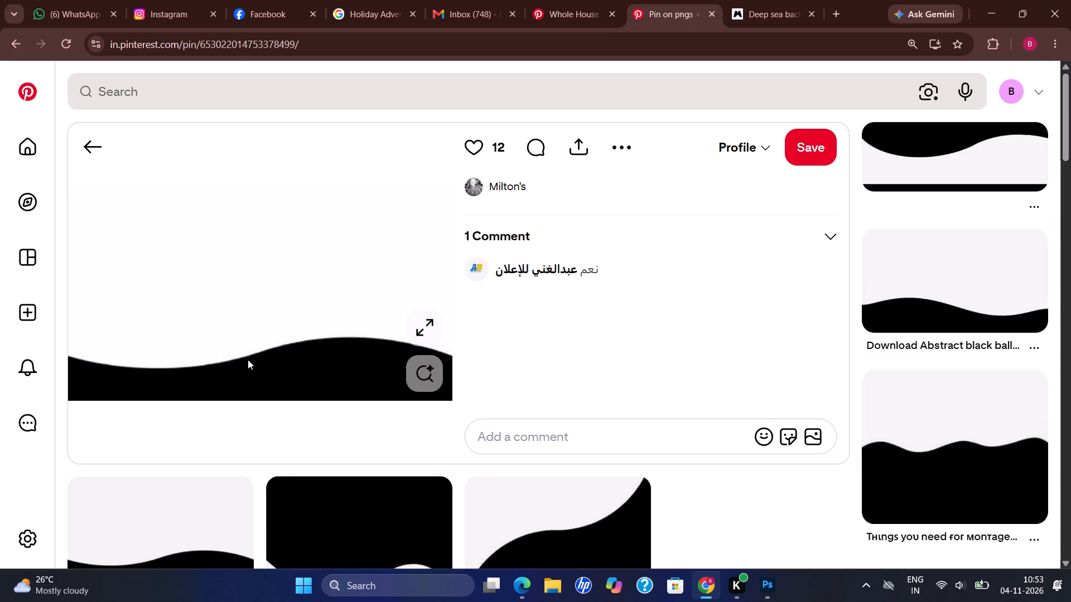
right_click(248, 360)
click(278, 410)
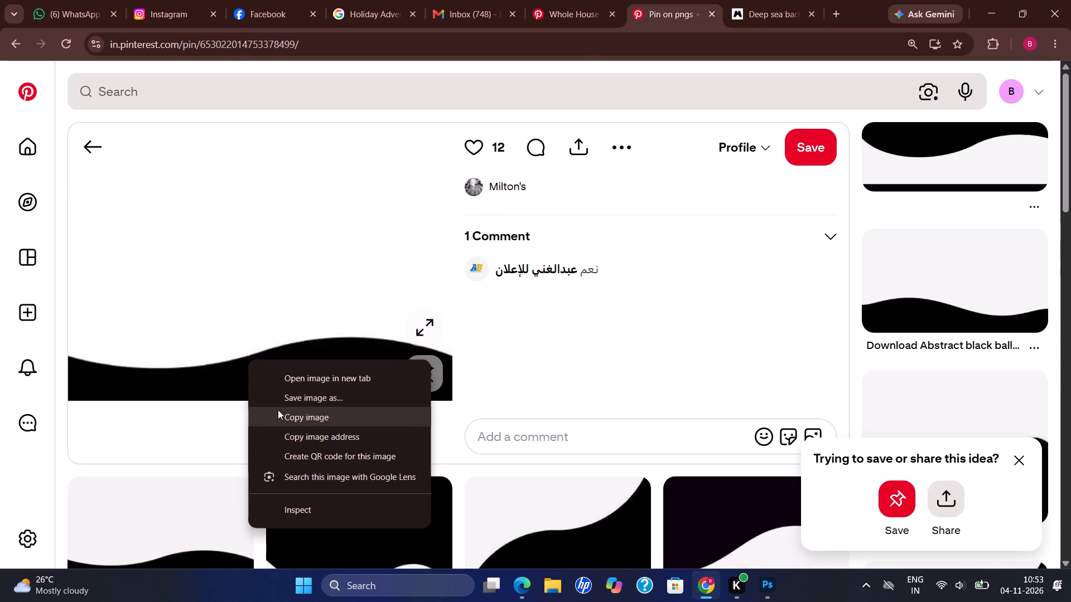
click(773, 594)
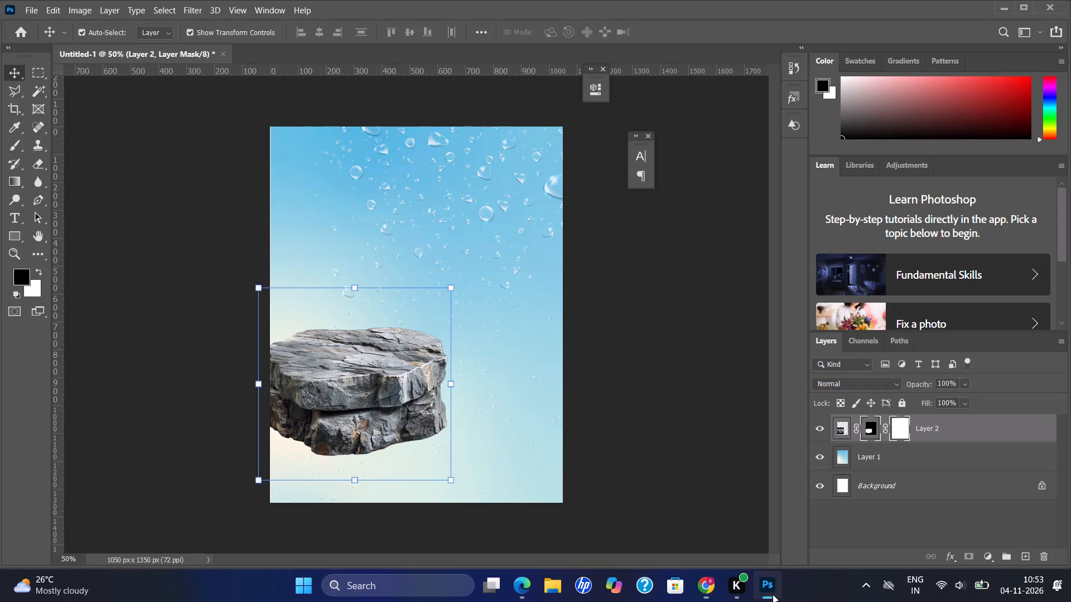
Switch to Photoshop, paste the copied black wave image into the design and move it below the rock near the canvas's bottom edge.
click(510, 440)
key(ctrl+v)
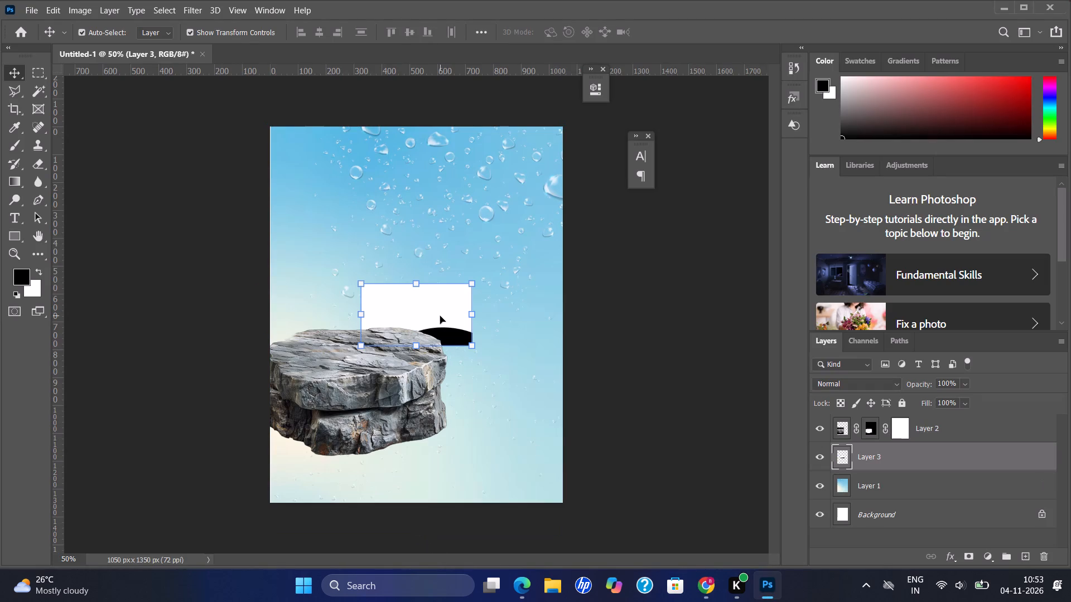
drag(440, 316, 445, 465)
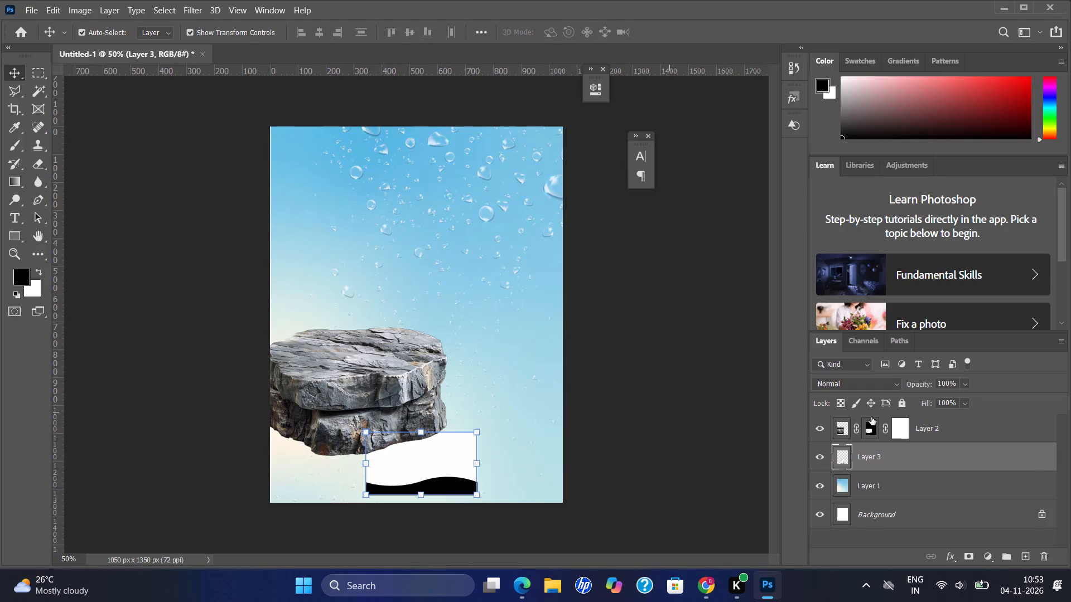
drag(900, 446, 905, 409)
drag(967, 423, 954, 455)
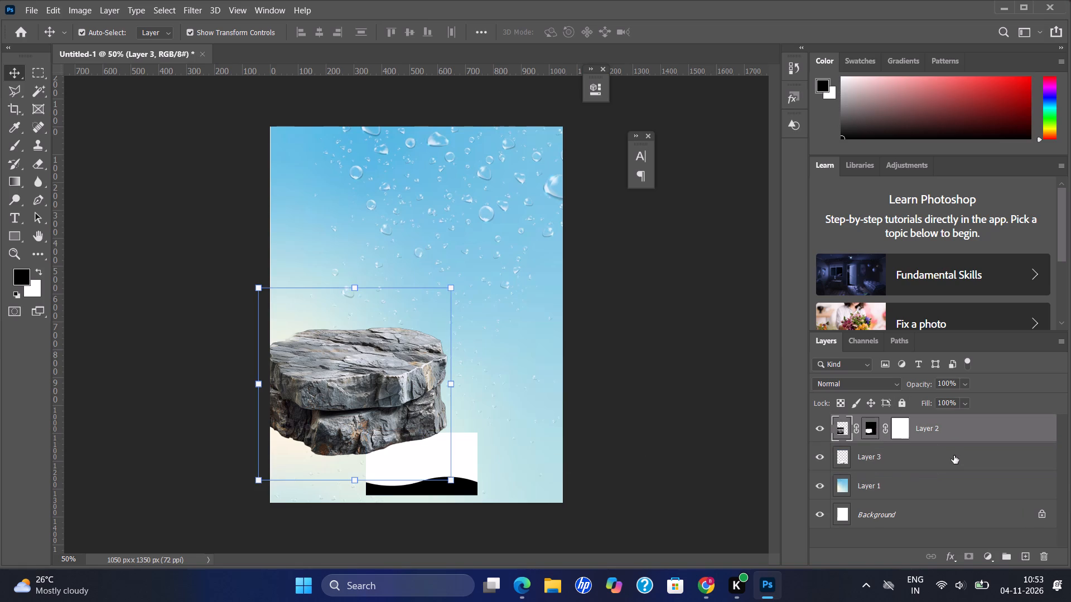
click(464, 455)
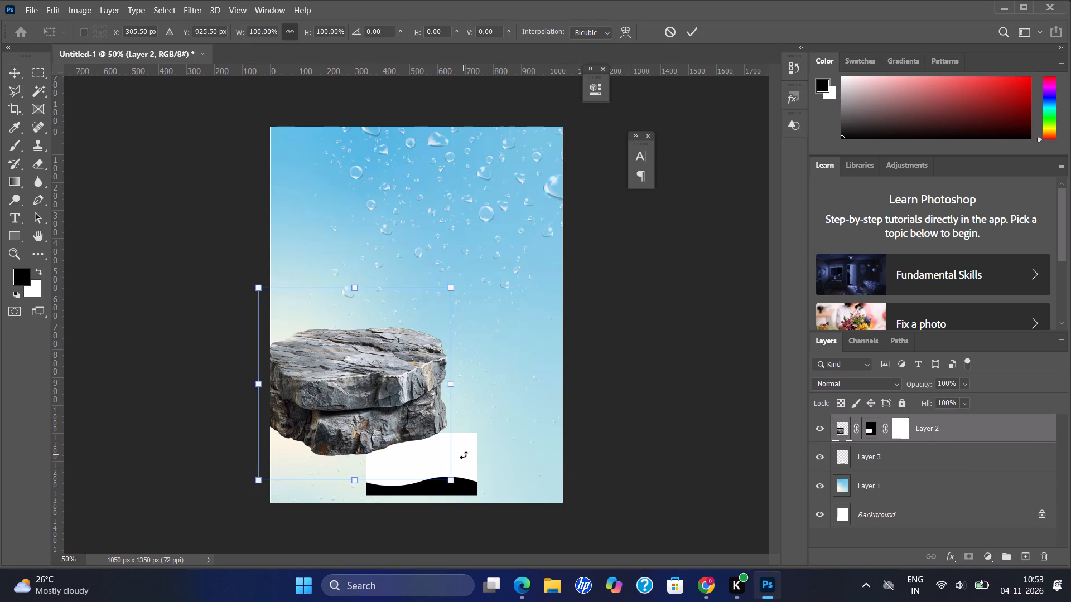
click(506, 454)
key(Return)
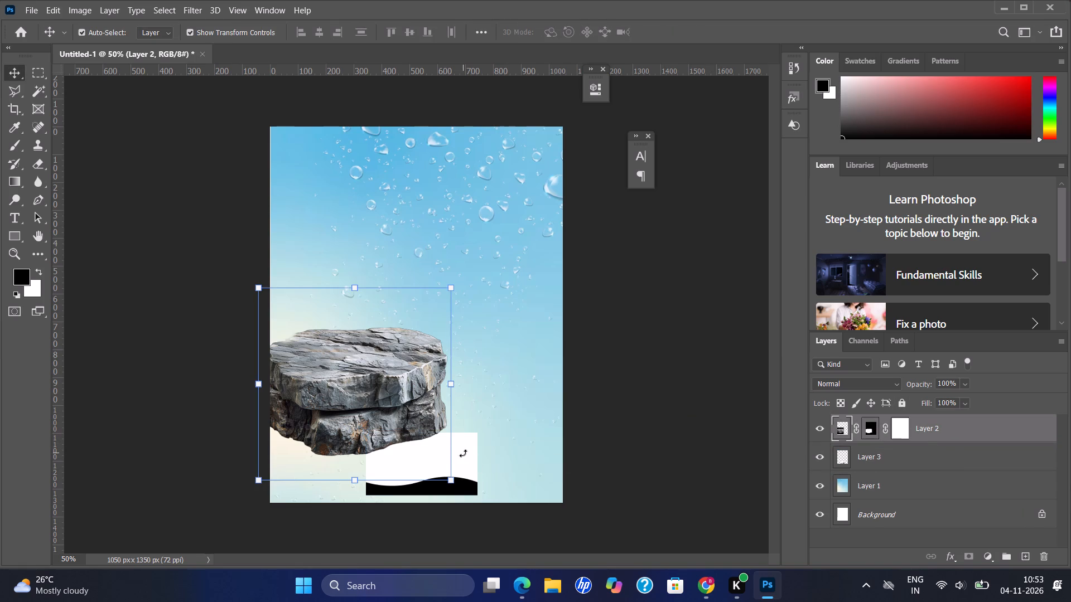
Scale the wave image to about 264% so it spans the canvas width, and place its black wave behind the rock's base.
click(475, 455)
key(ctrl+t)
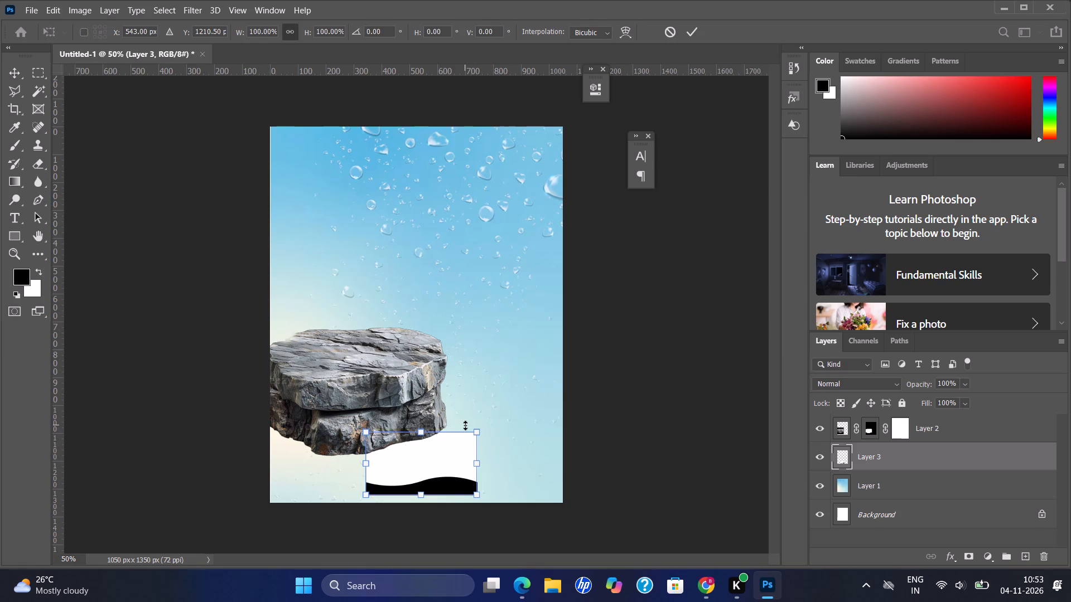
drag(475, 429, 583, 368)
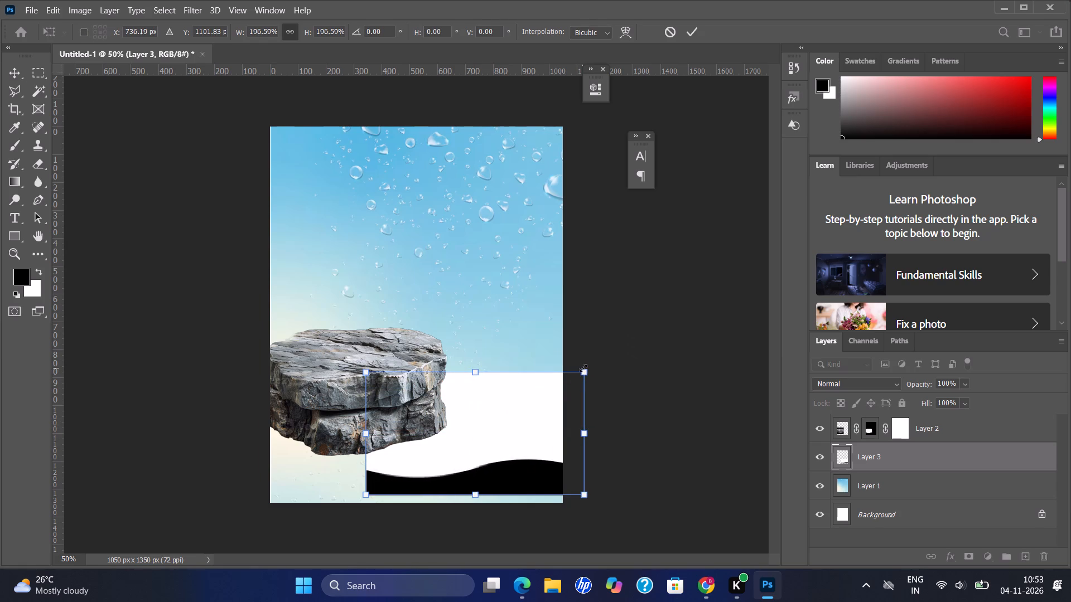
drag(467, 467, 378, 470)
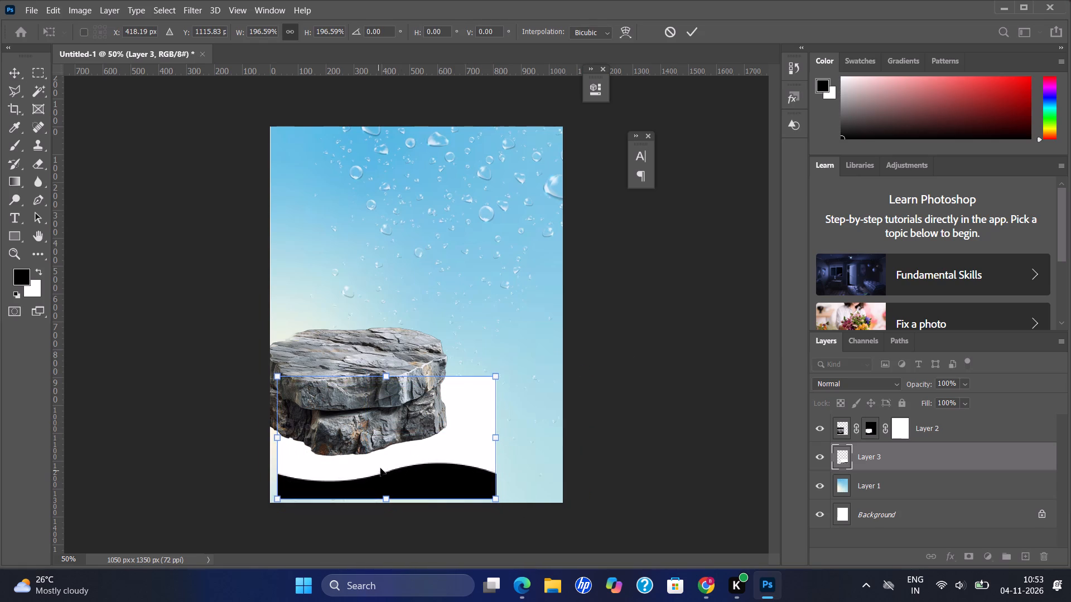
drag(497, 378, 547, 332)
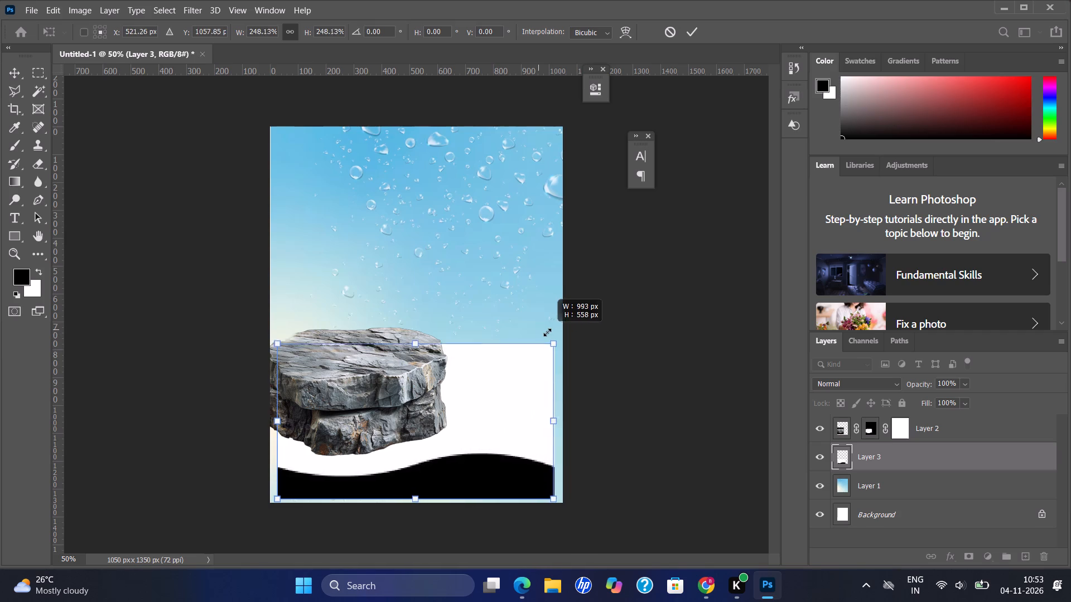
drag(547, 332, 558, 331)
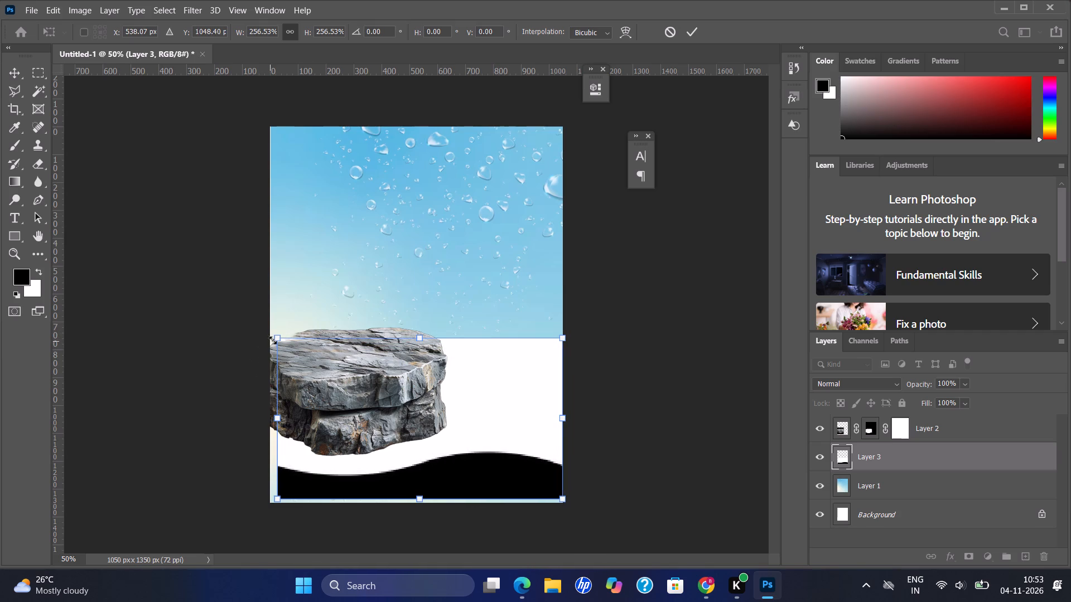
drag(274, 339, 266, 335)
drag(417, 442, 416, 414)
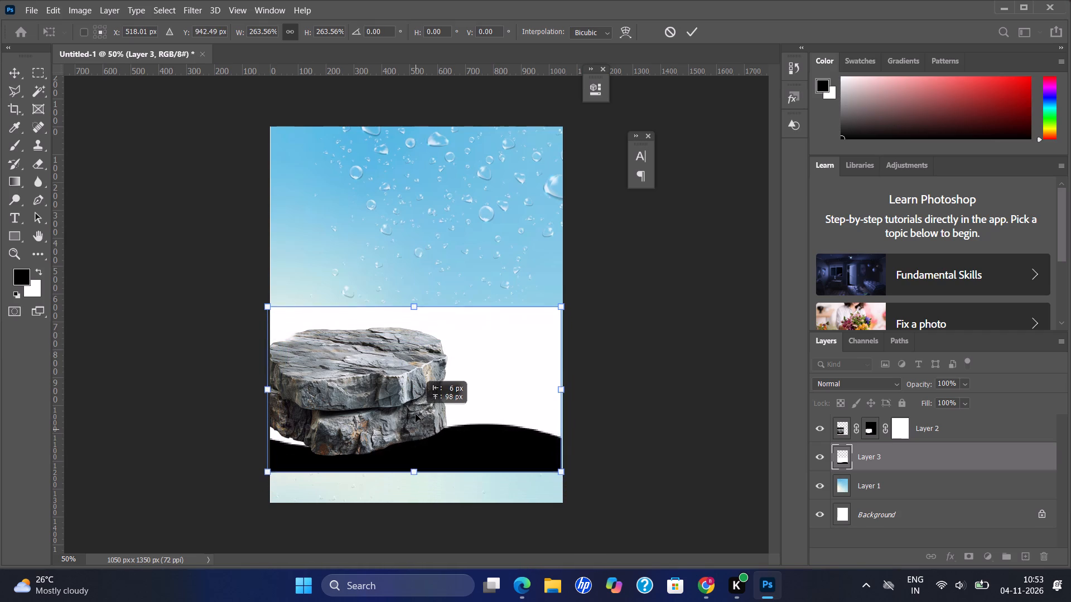
drag(416, 414, 417, 399)
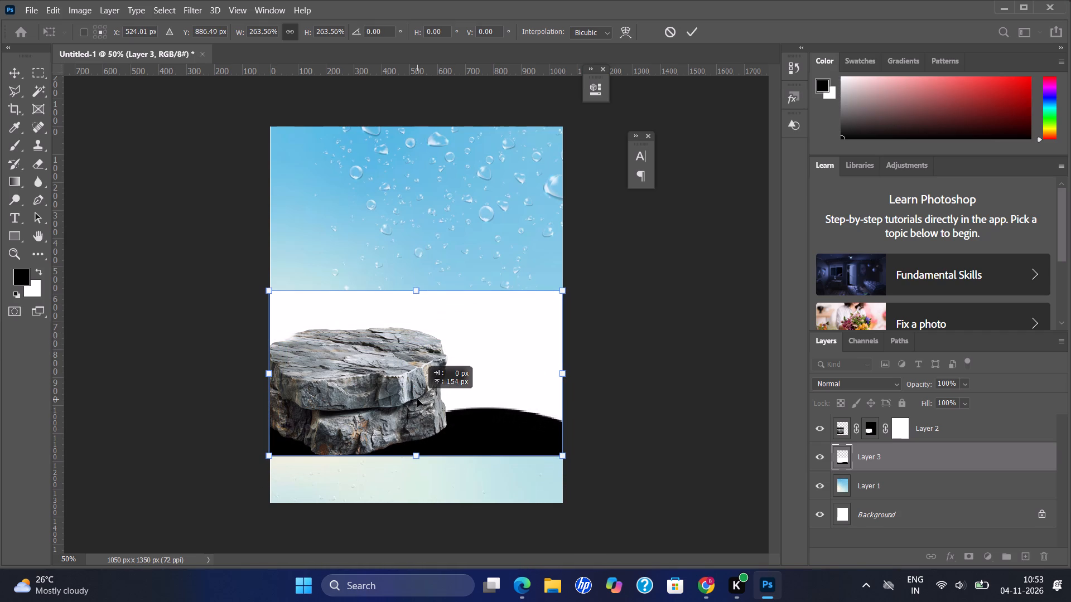
drag(417, 399, 419, 405)
key(Return)
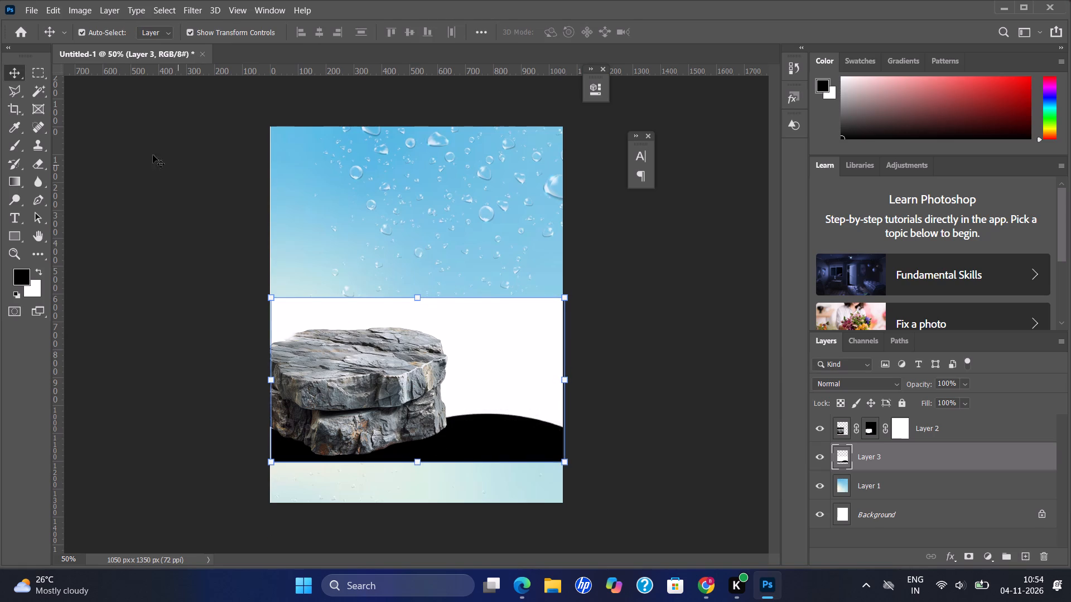
Delete the white area above the black wave using a Magic Wand selection and deselect.
click(36, 99)
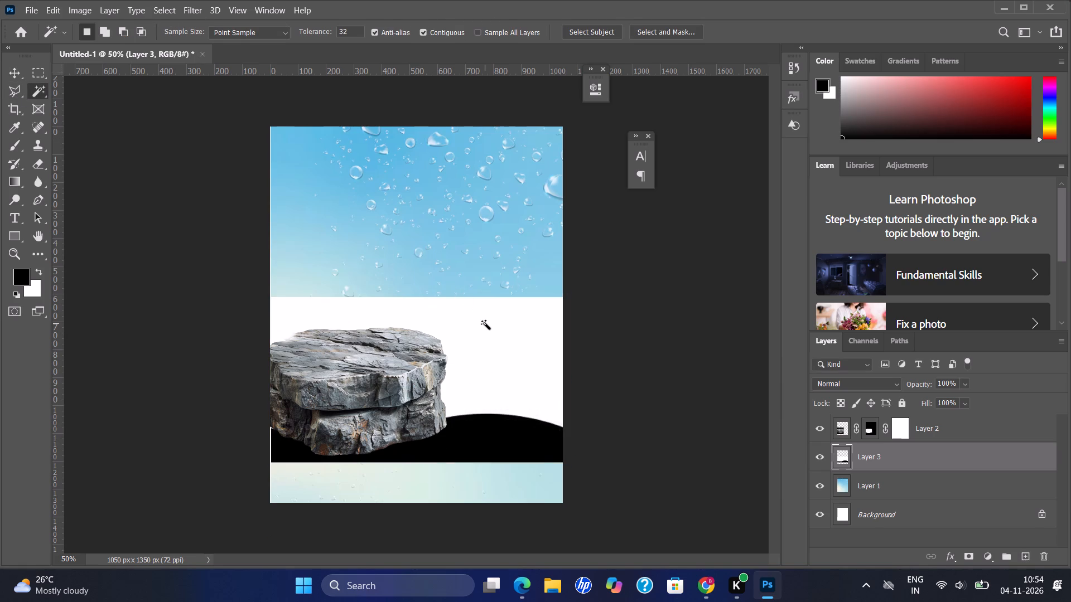
click(485, 323)
key(BackSpace)
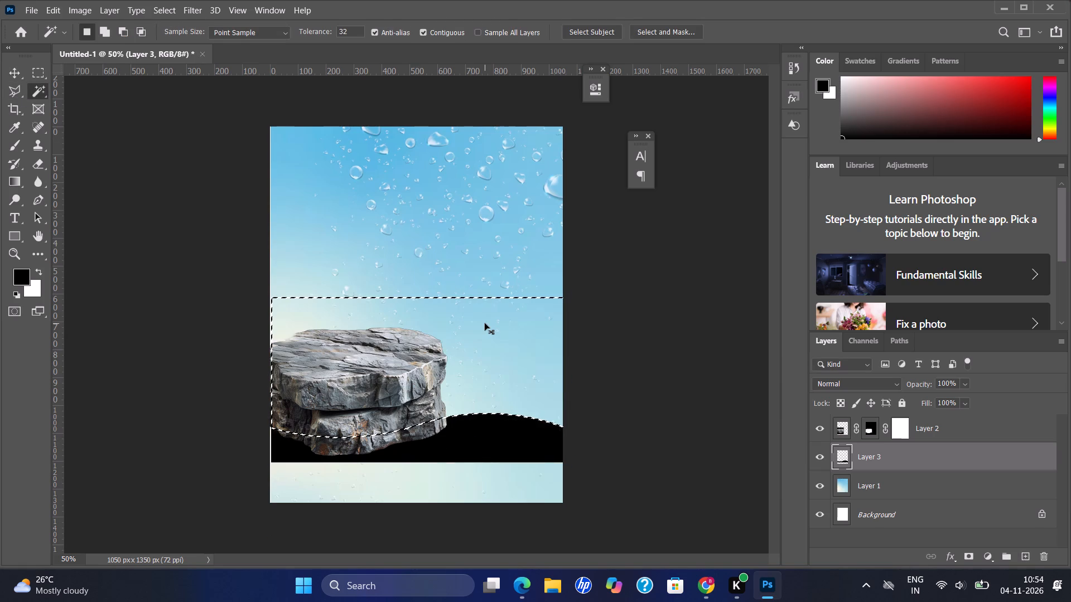
key(ctrl+d)
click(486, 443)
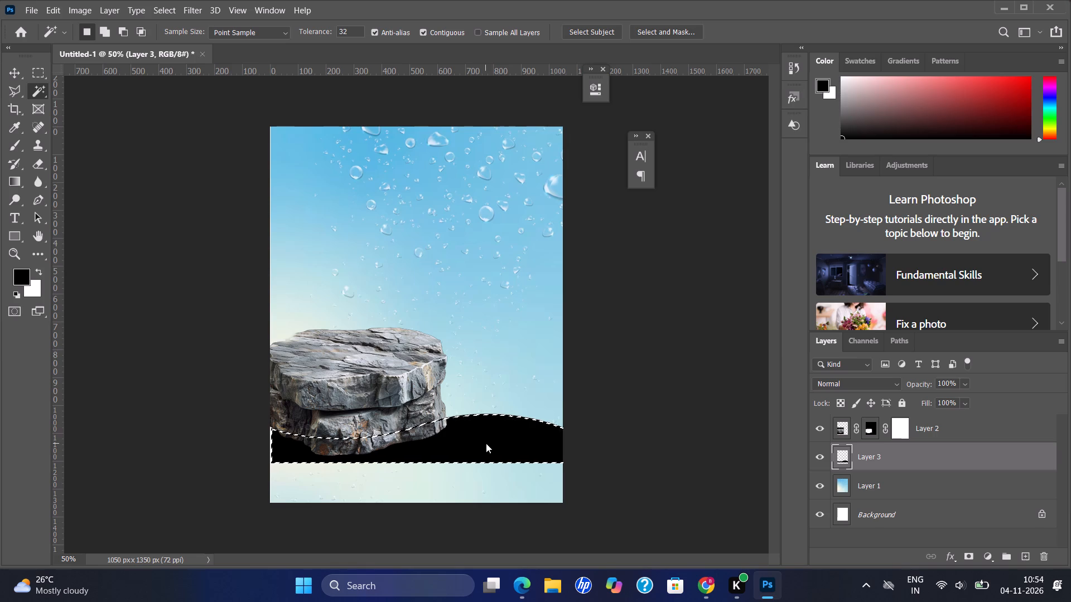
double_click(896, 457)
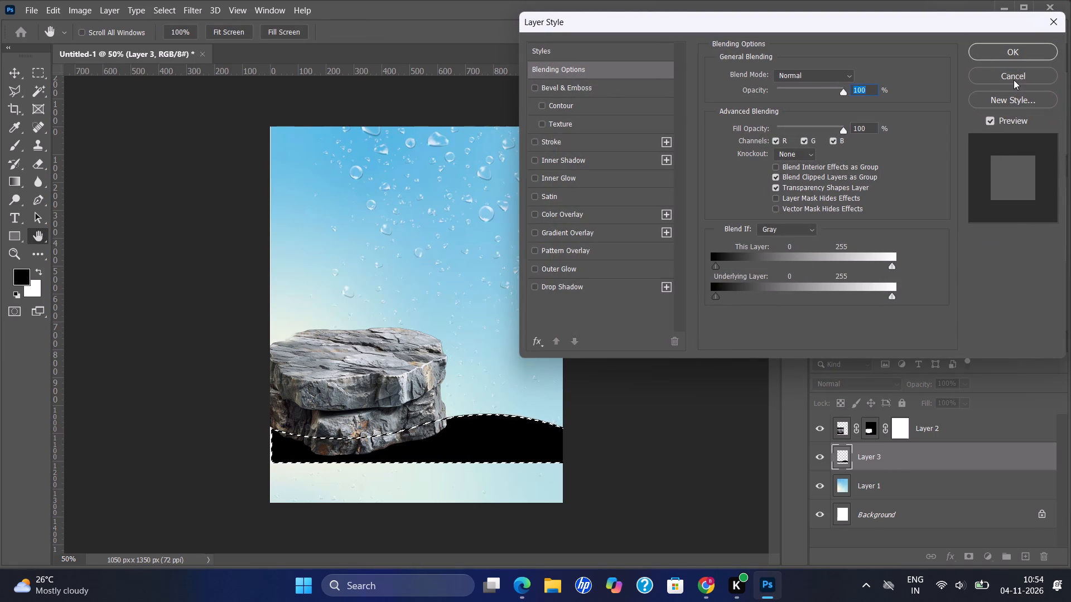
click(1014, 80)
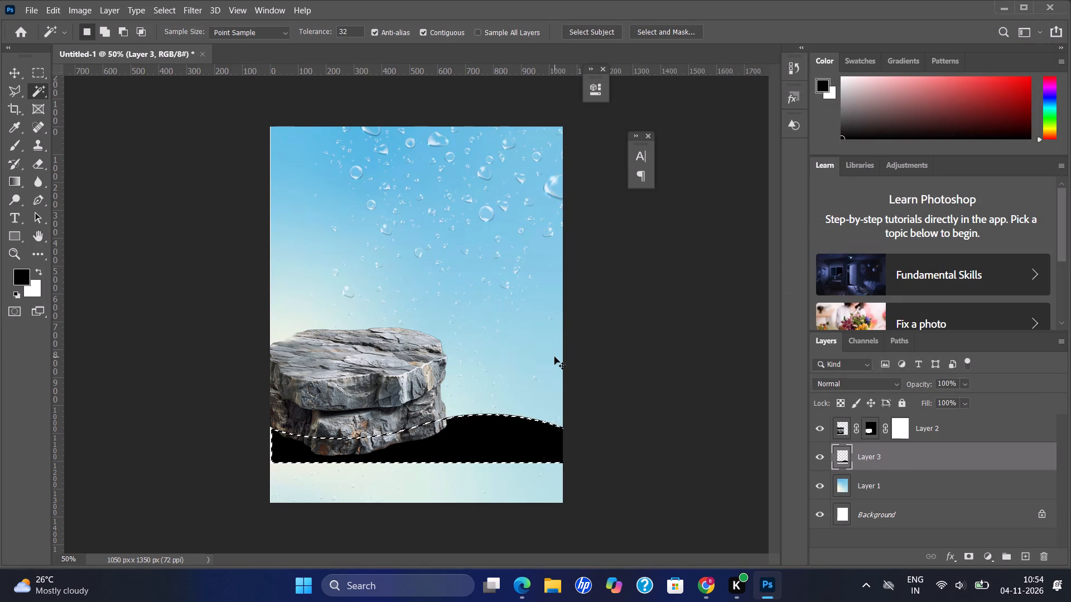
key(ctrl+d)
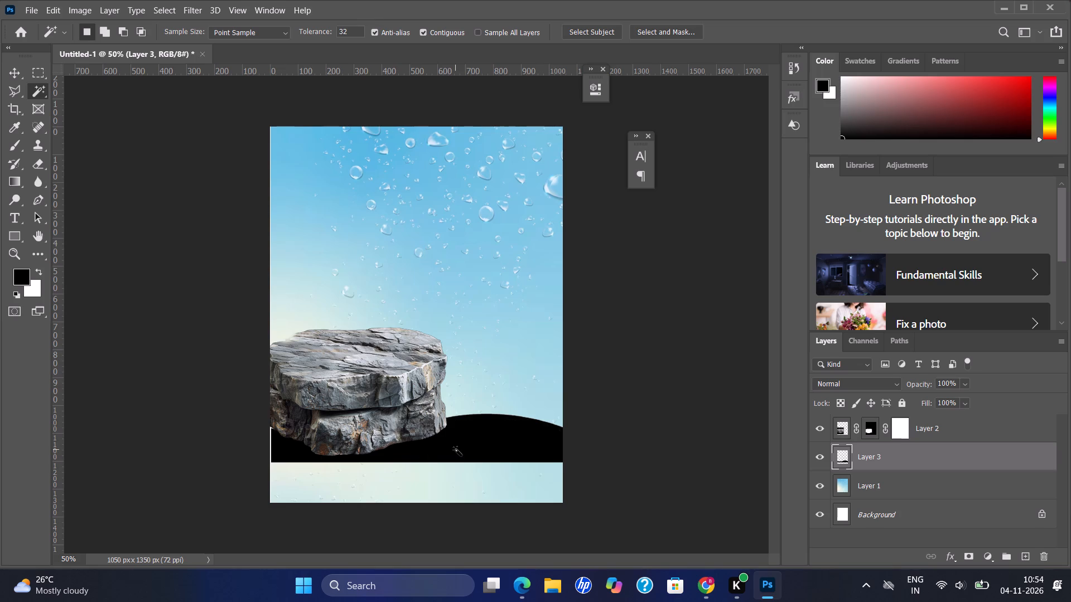
Nudge the black wave layer slightly left to close the gap at the canvas's left edge.
key(v)
key(Left)
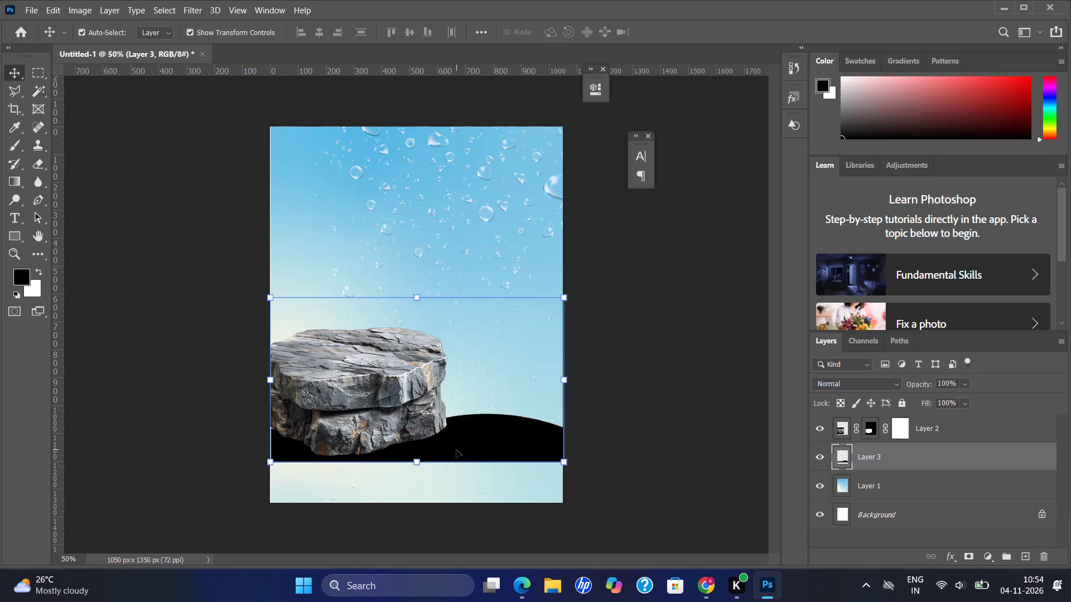
key(Left)
click(456, 450)
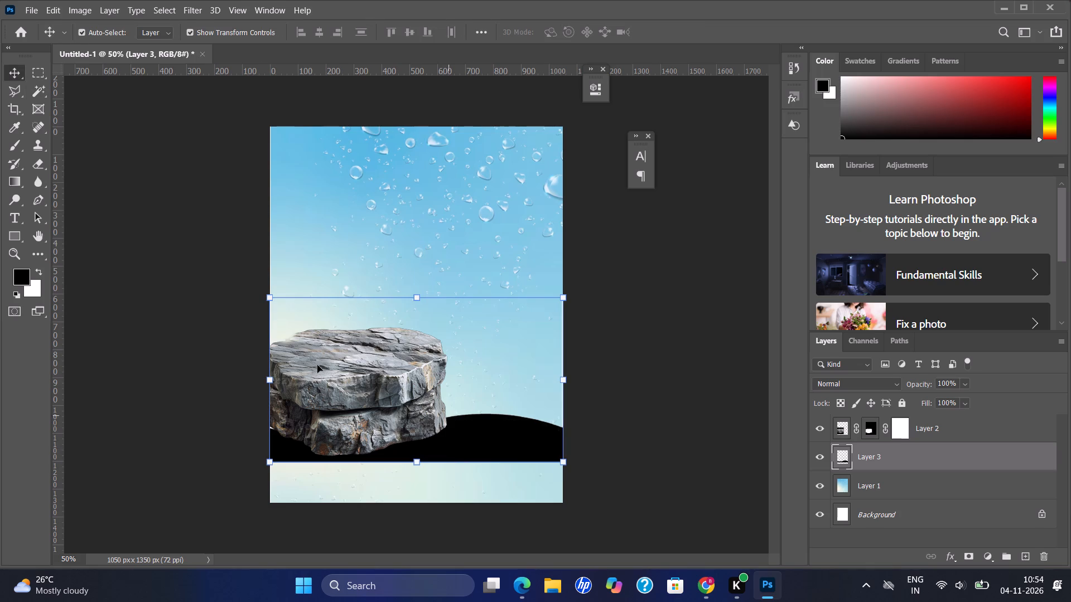
Fill a rectangular selection of the strip below the black wave so the black extends to the canvas's bottom edge, and deselect.
click(18, 95)
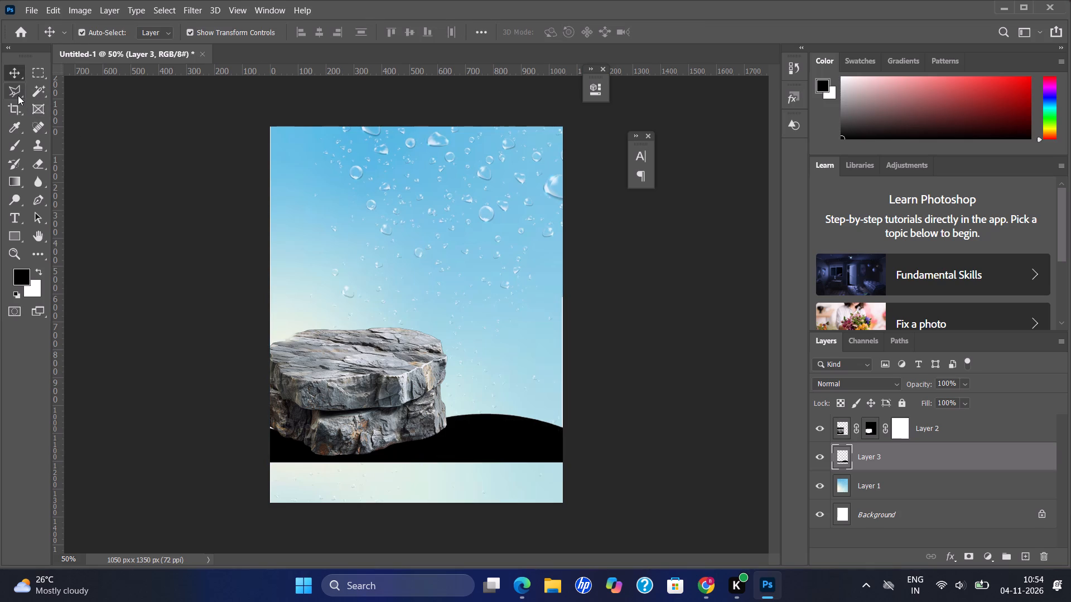
right_click(18, 95)
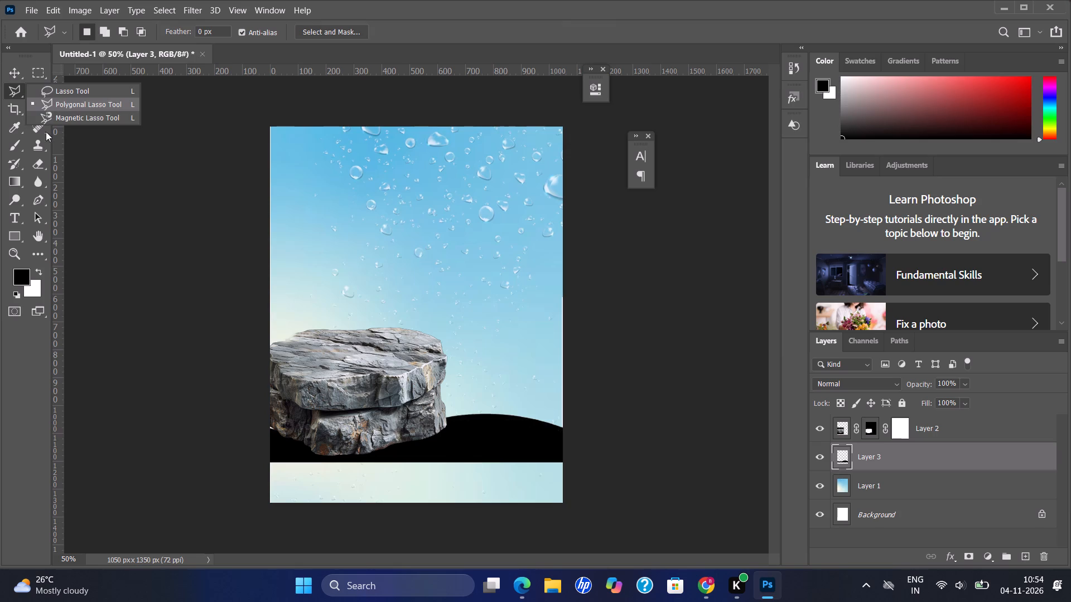
click(55, 179)
click(38, 78)
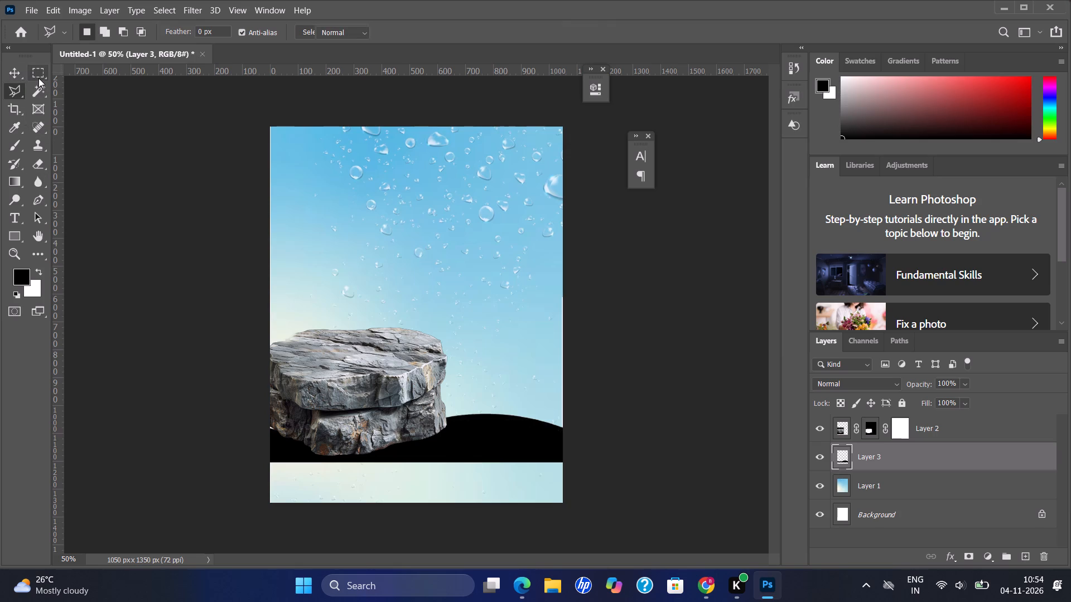
drag(270, 463, 287, 469)
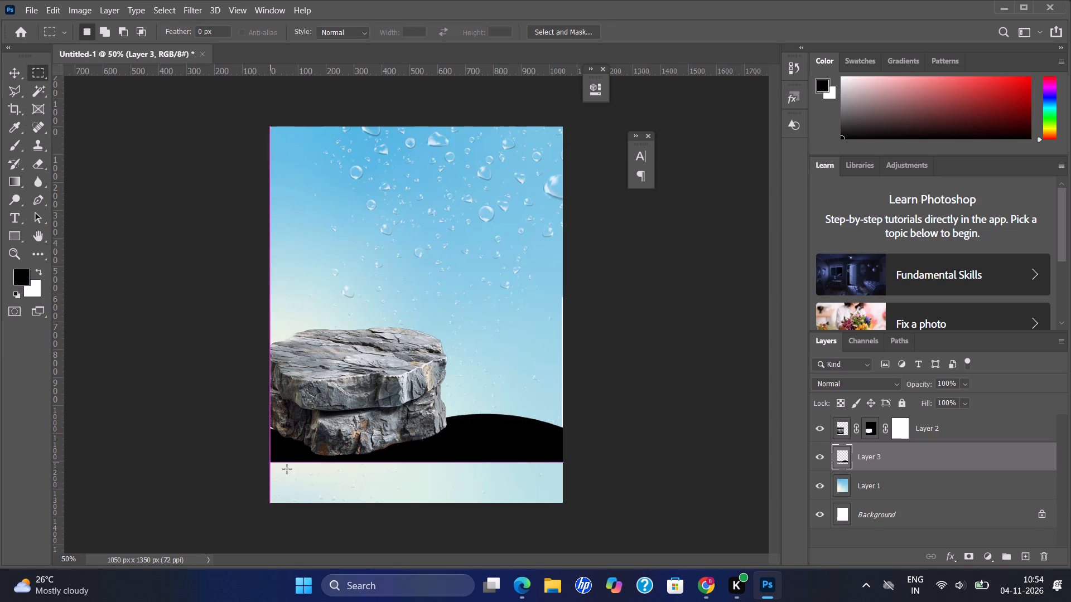
drag(287, 469, 567, 507)
key(shift+BackSpace)
key(Return)
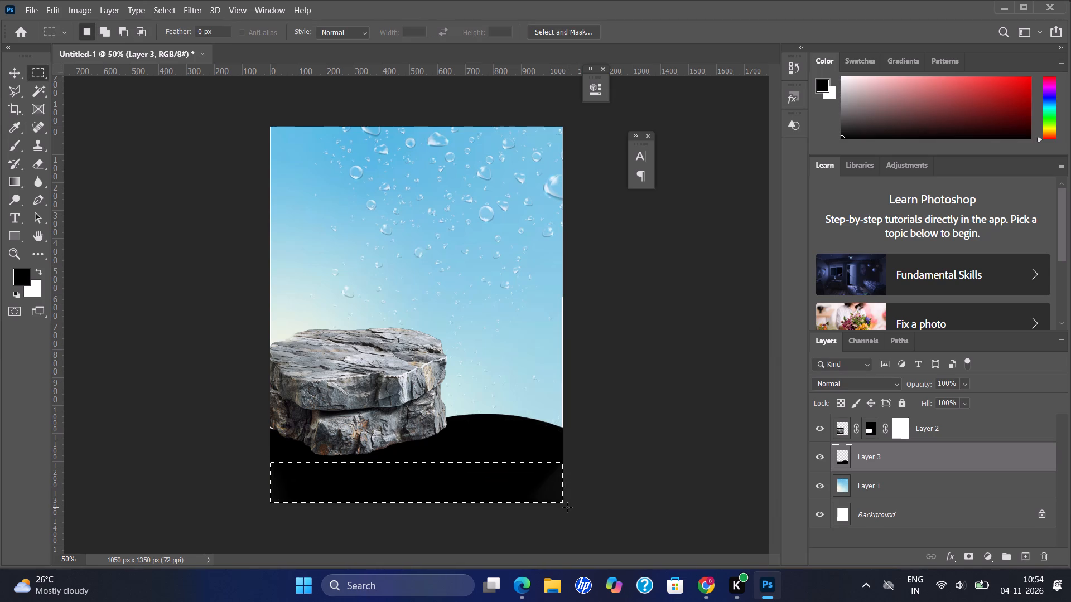
key(ctrl+d)
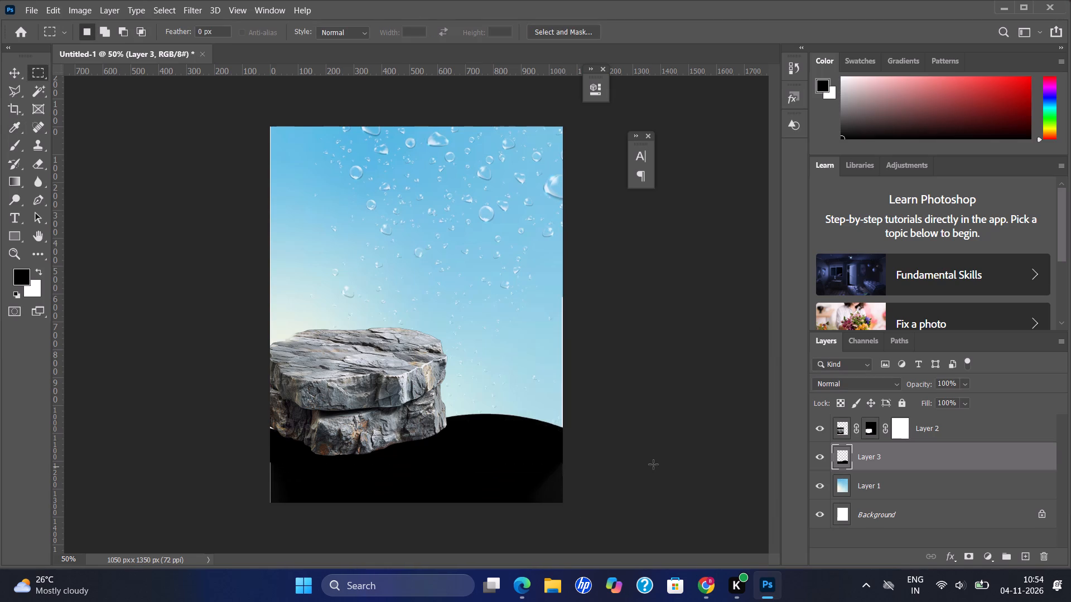
Enlarge the black wave layer to about 100.5% so it covers the canvas's lower-left corner.
click(461, 496)
key(ctrl+t)
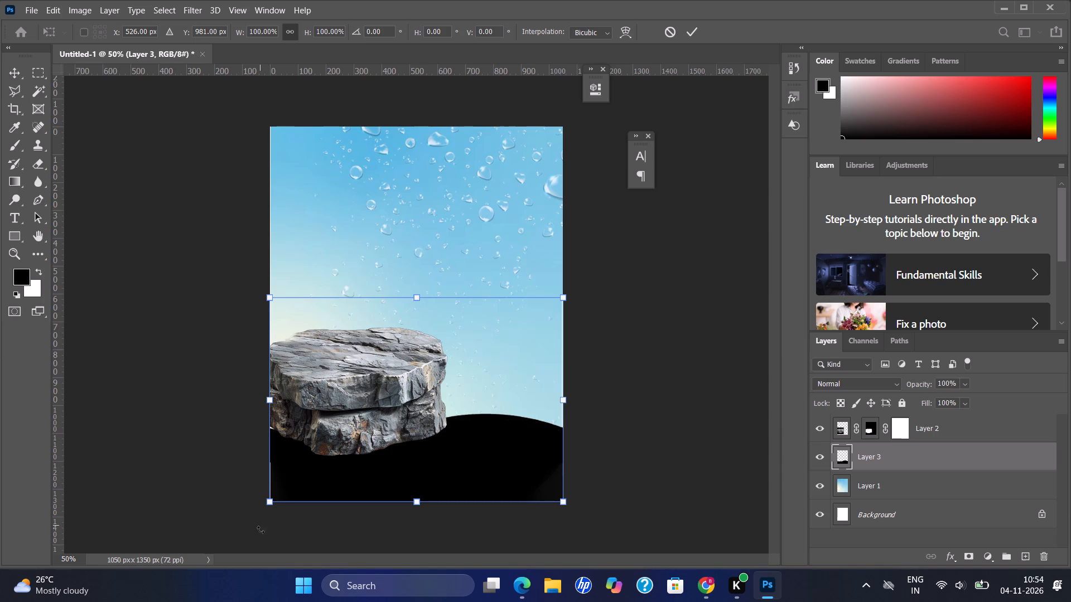
click(267, 506)
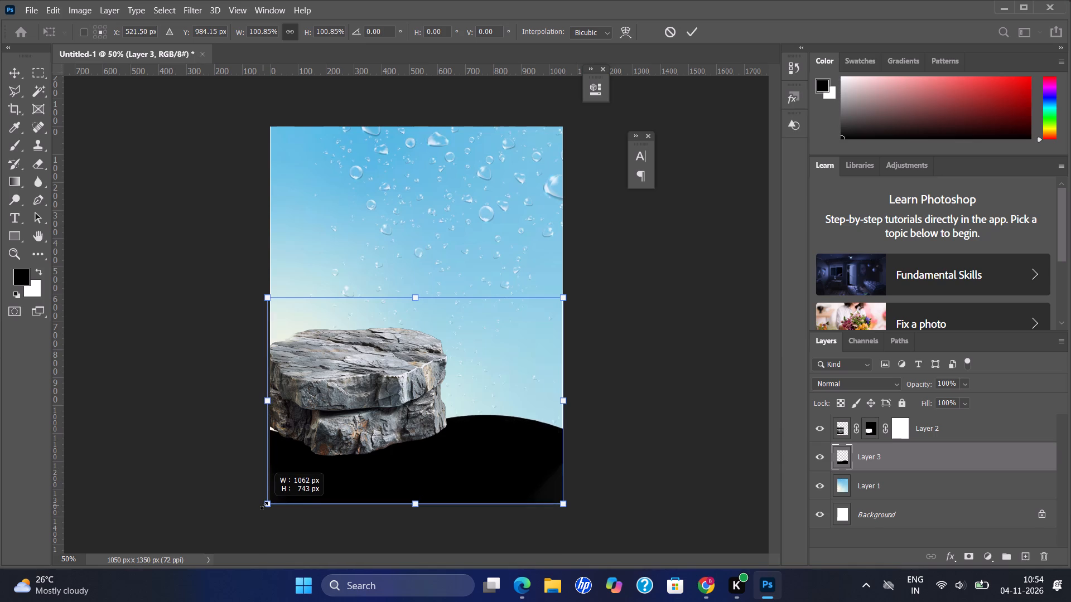
key(Return)
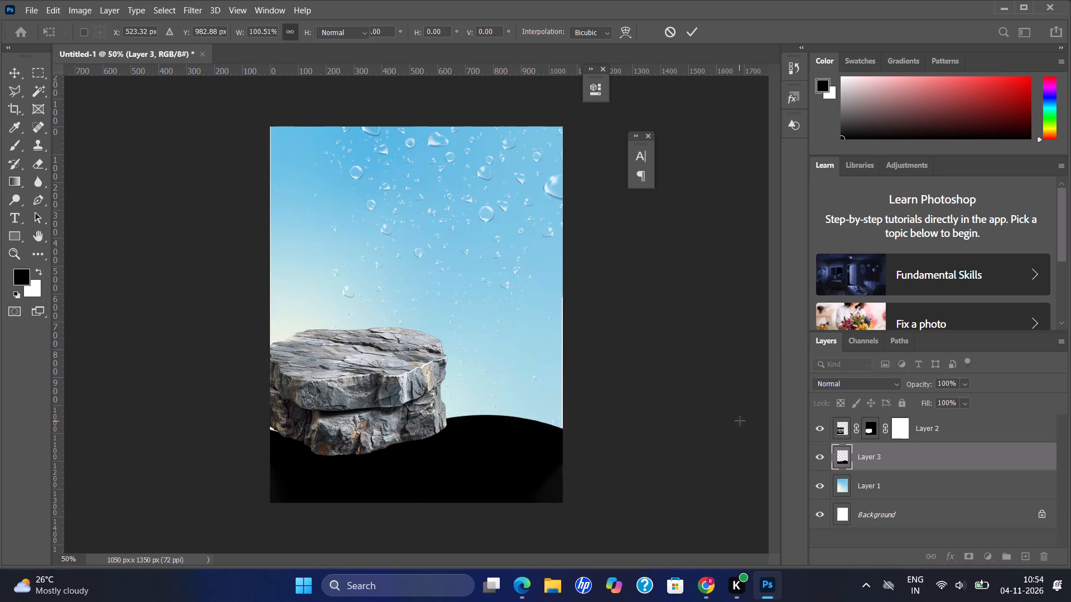
Add a Color Overlay effect to the black wave layer, sampling its colour (66cccc) from the sky background.
double_click(909, 457)
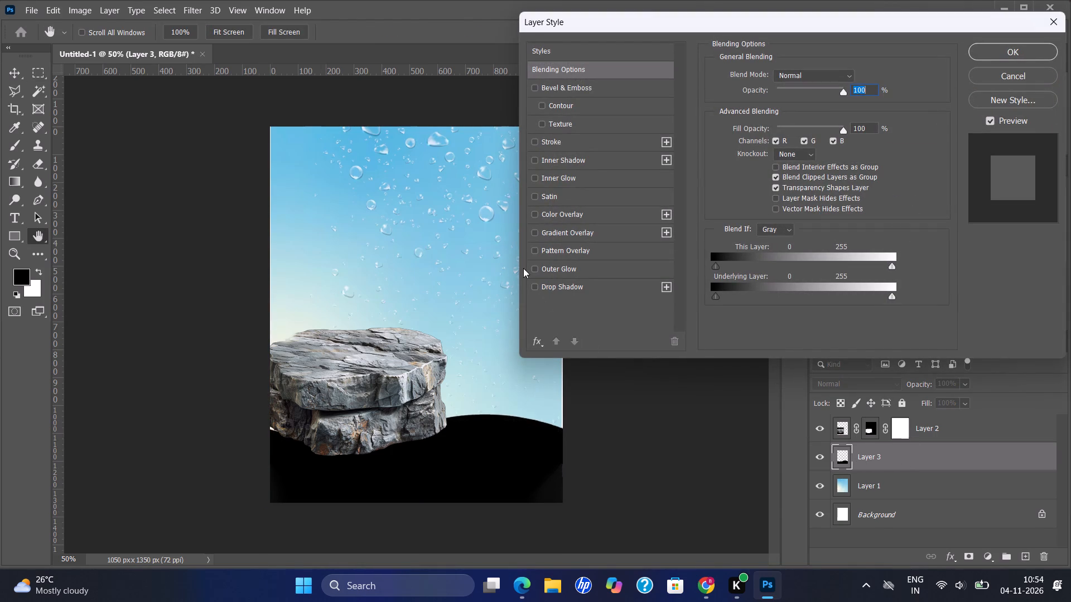
click(531, 219)
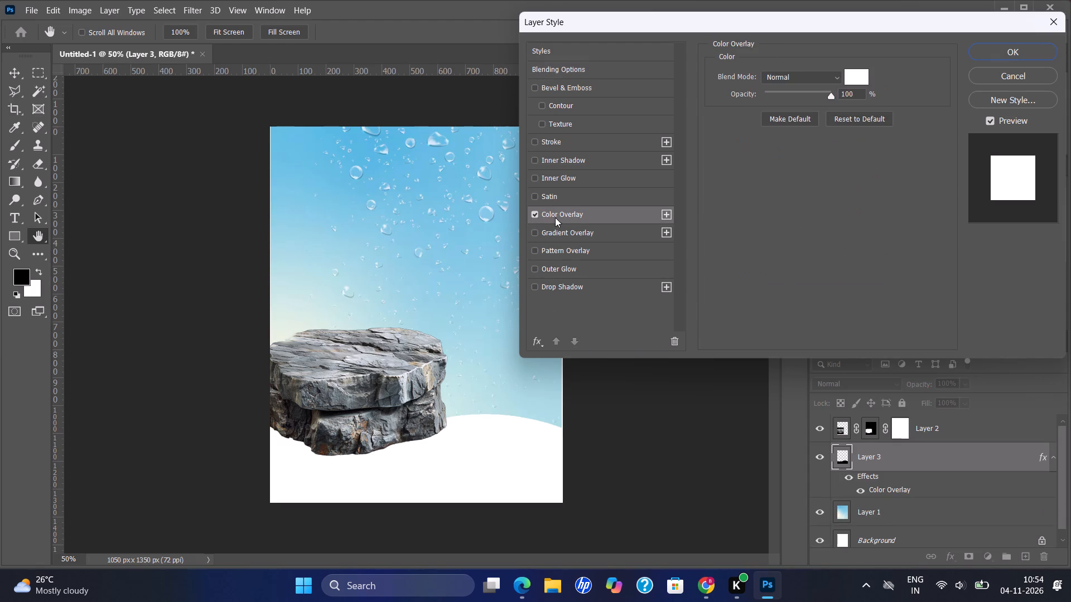
click(558, 218)
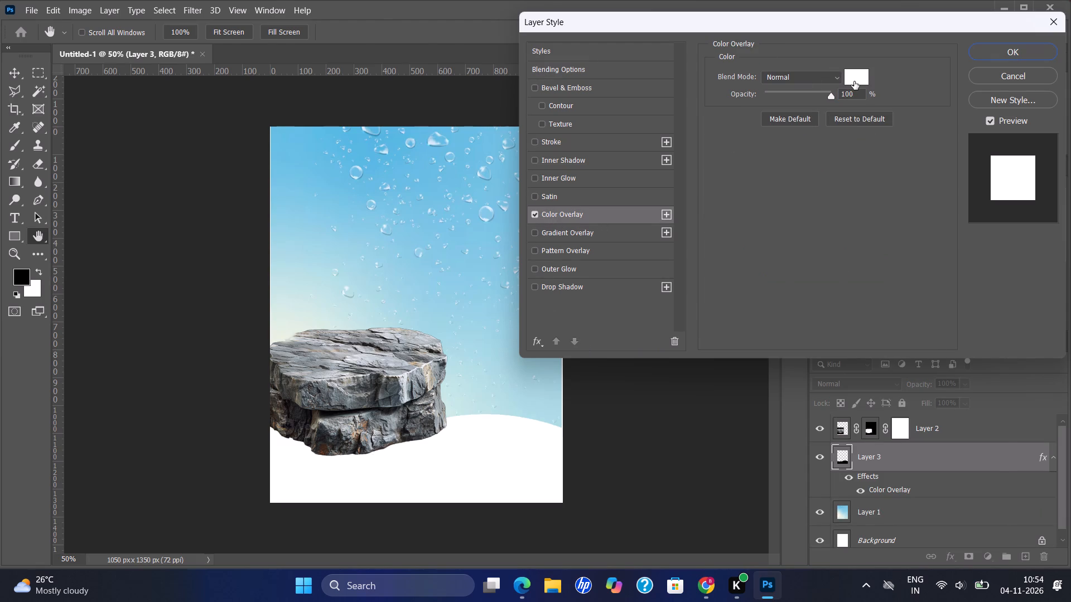
click(854, 81)
click(488, 201)
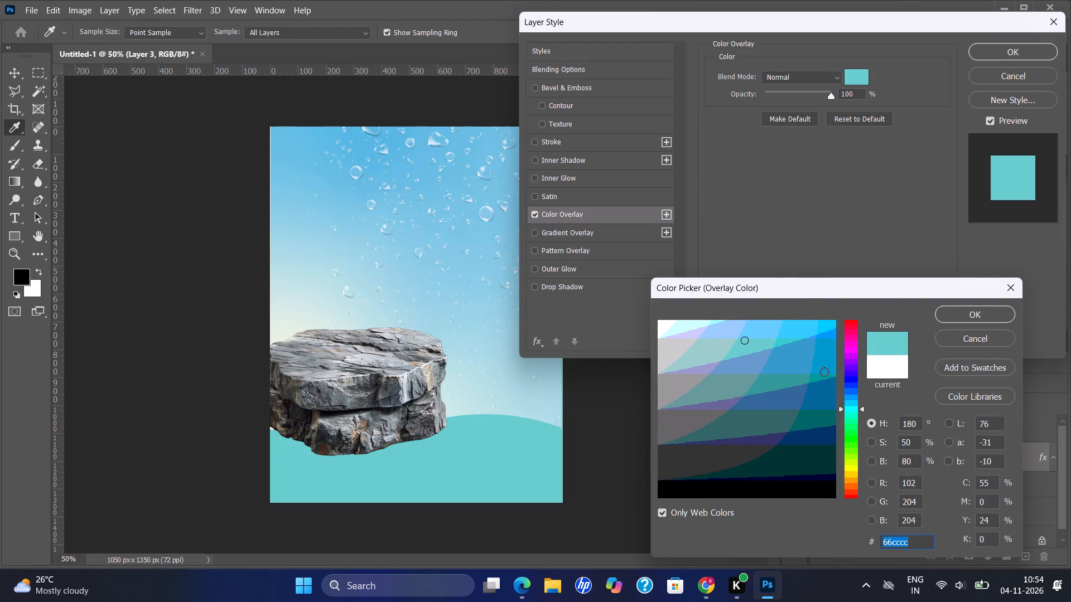
Change the wave's overlay colour to deep blue 3333cc and apply the layer style.
click(851, 386)
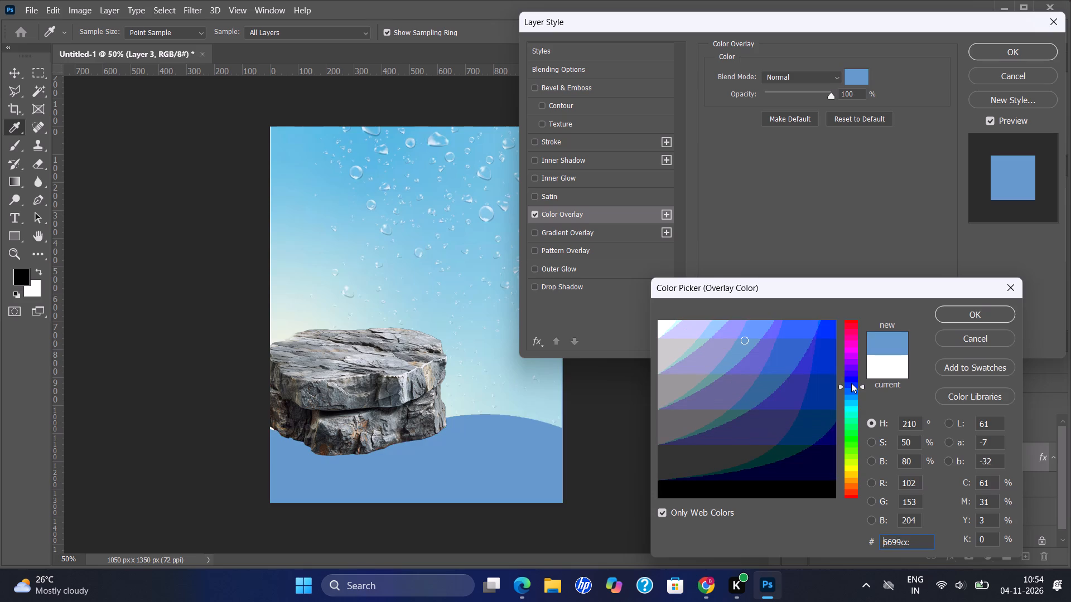
click(851, 383)
click(853, 377)
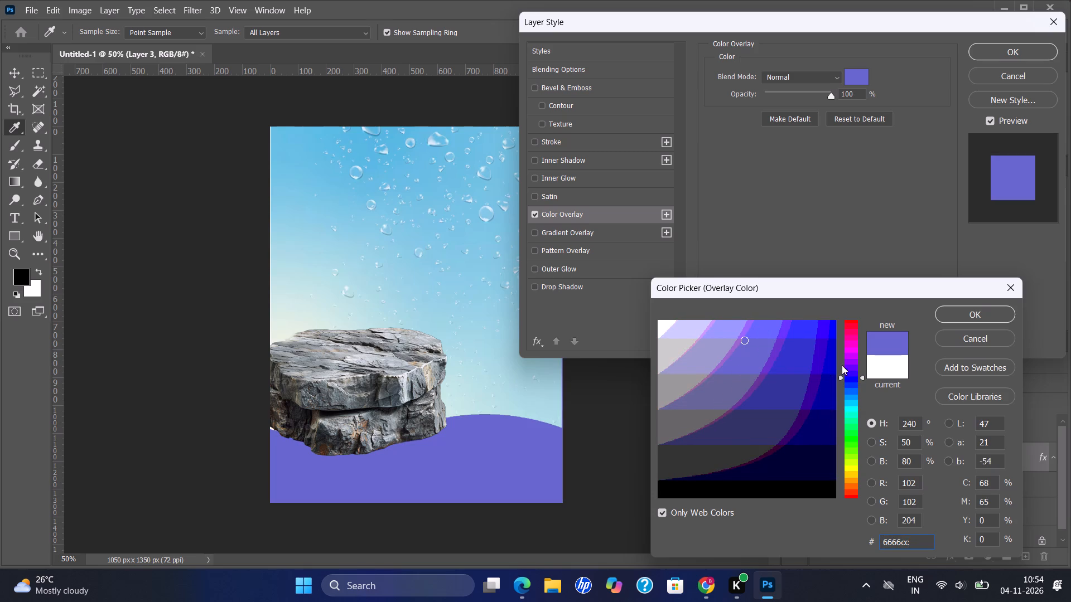
click(832, 361)
click(828, 363)
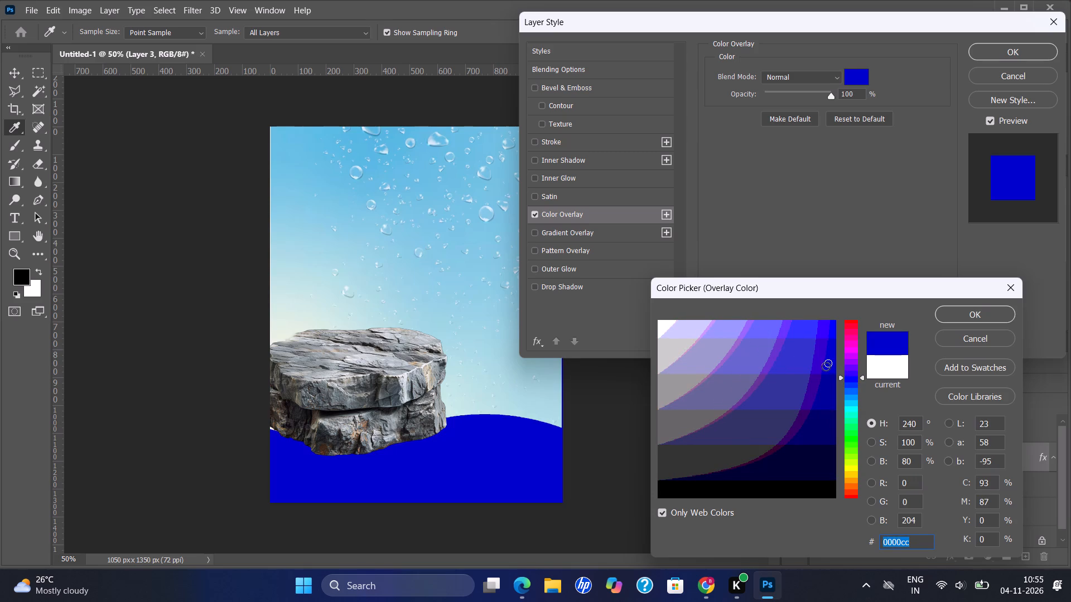
drag(826, 372, 819, 374)
click(819, 374)
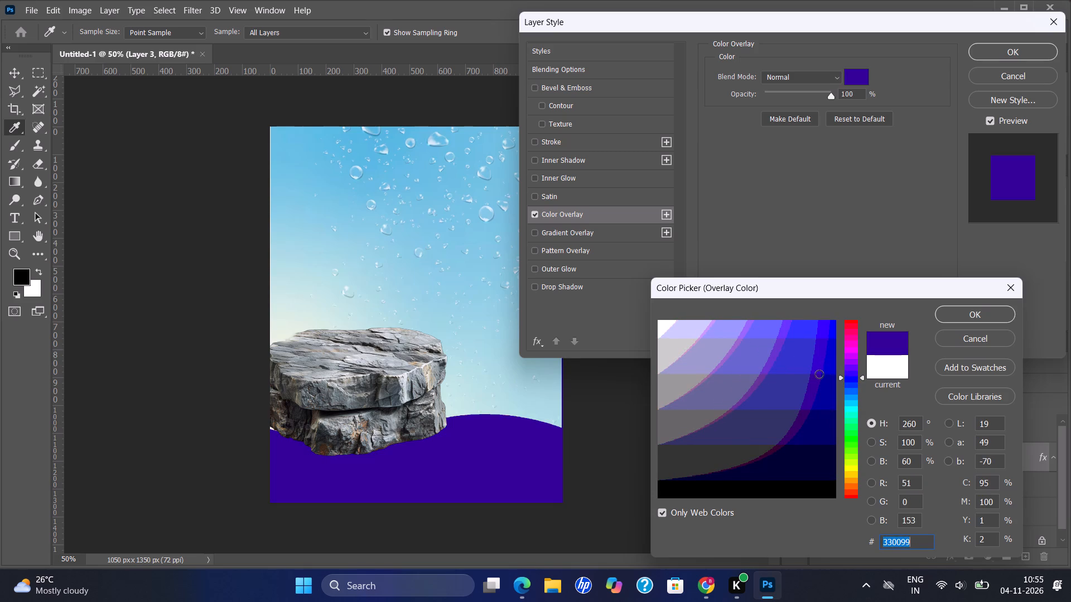
click(827, 358)
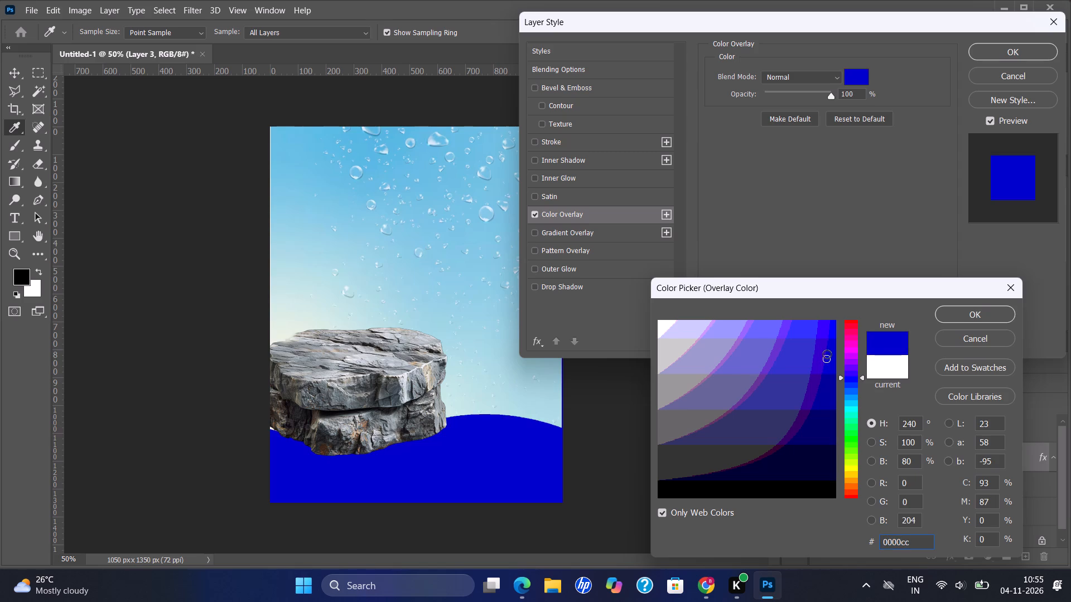
click(823, 361)
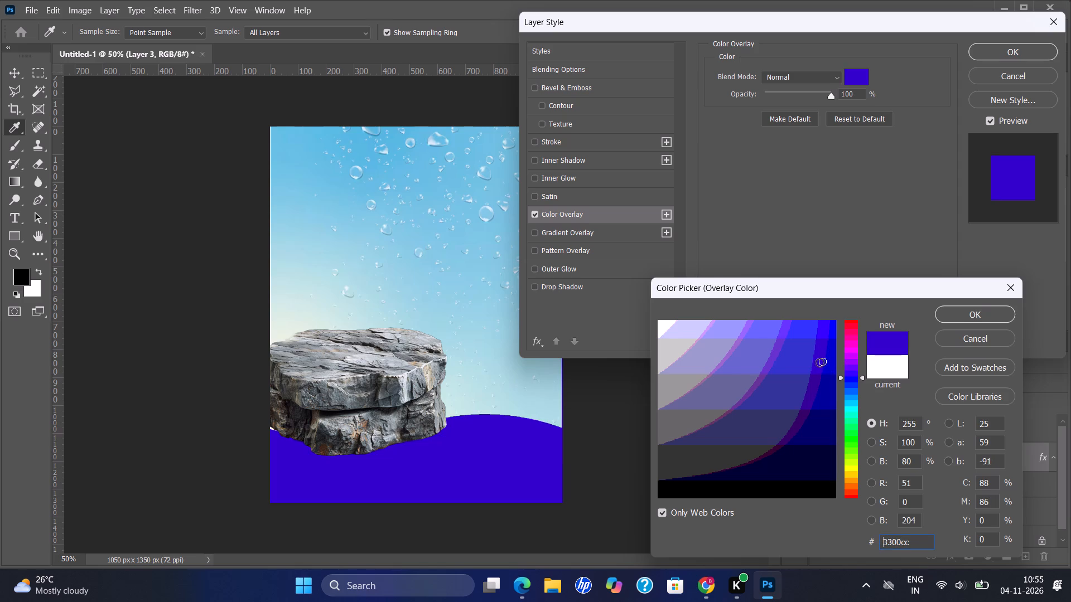
click(819, 362)
click(813, 365)
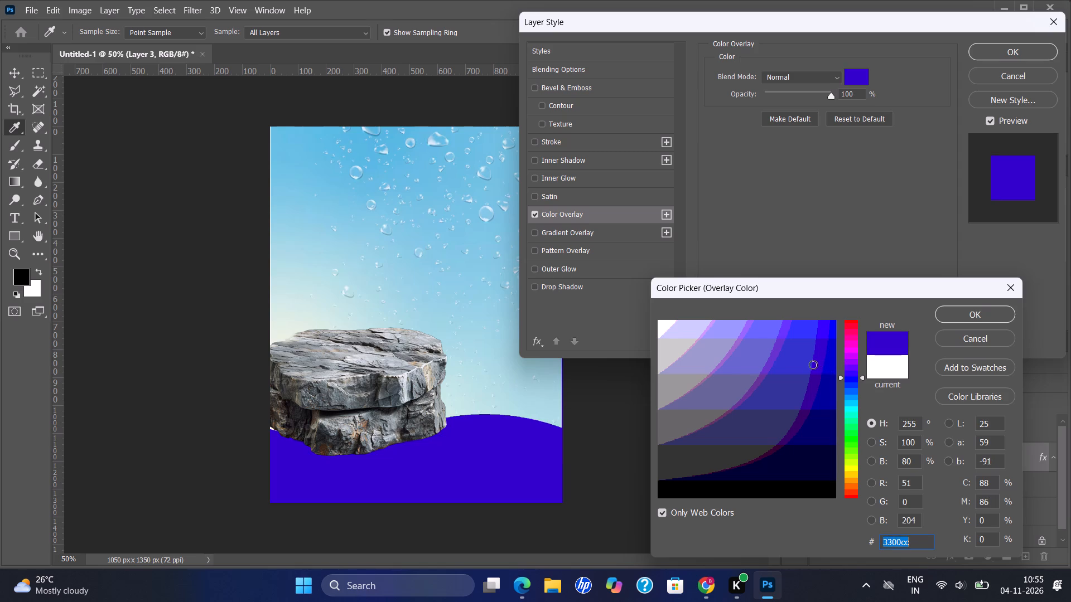
click(806, 365)
click(800, 365)
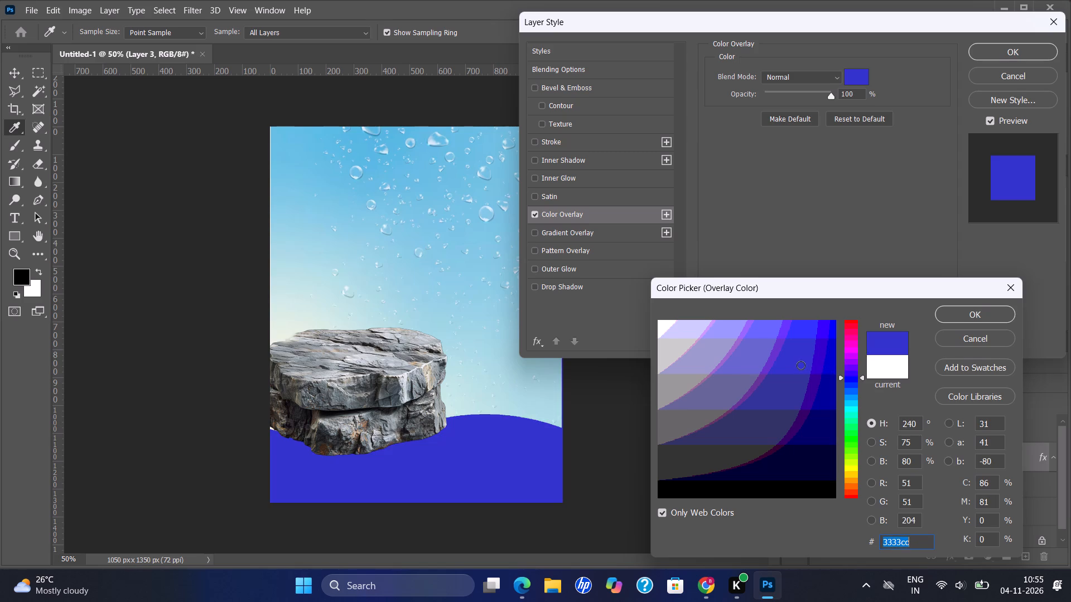
click(951, 316)
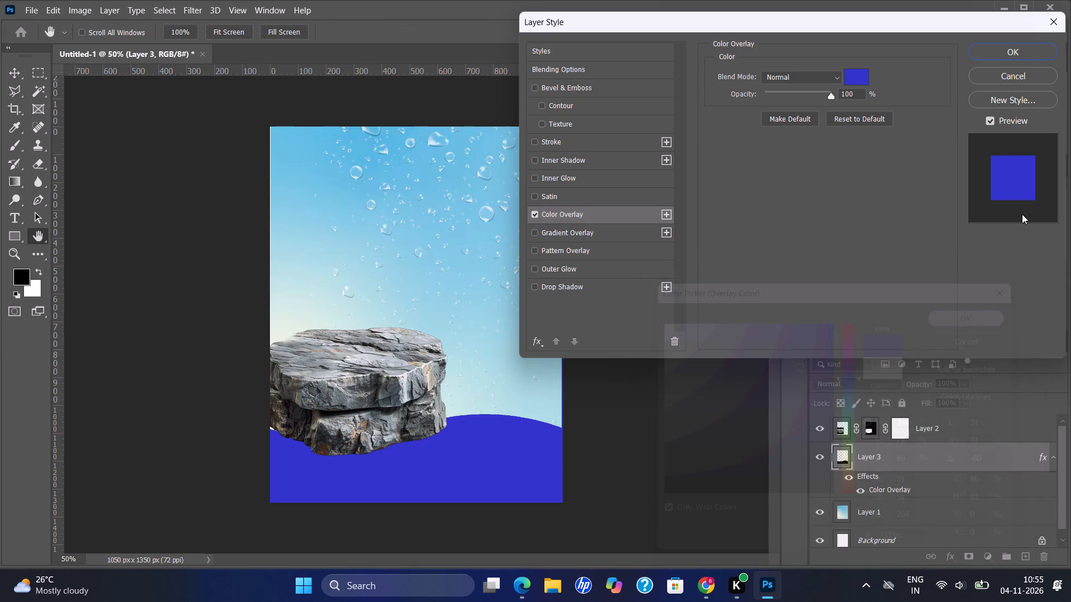
click(1002, 52)
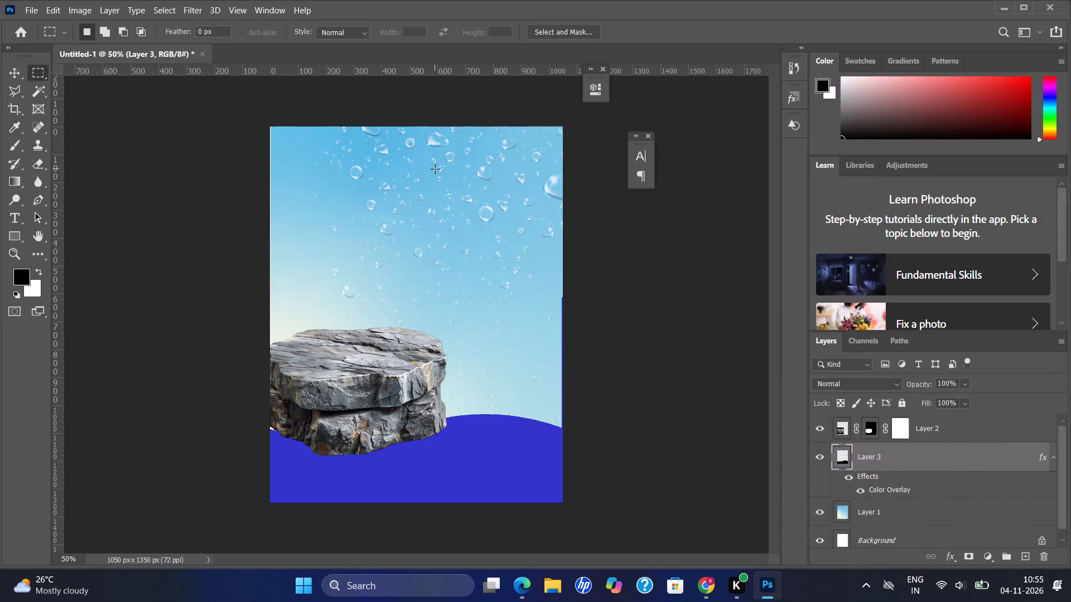
Scale the stone podium down to about 92% and reposition it at the canvas's left edge, overlapping the wave.
click(16, 80)
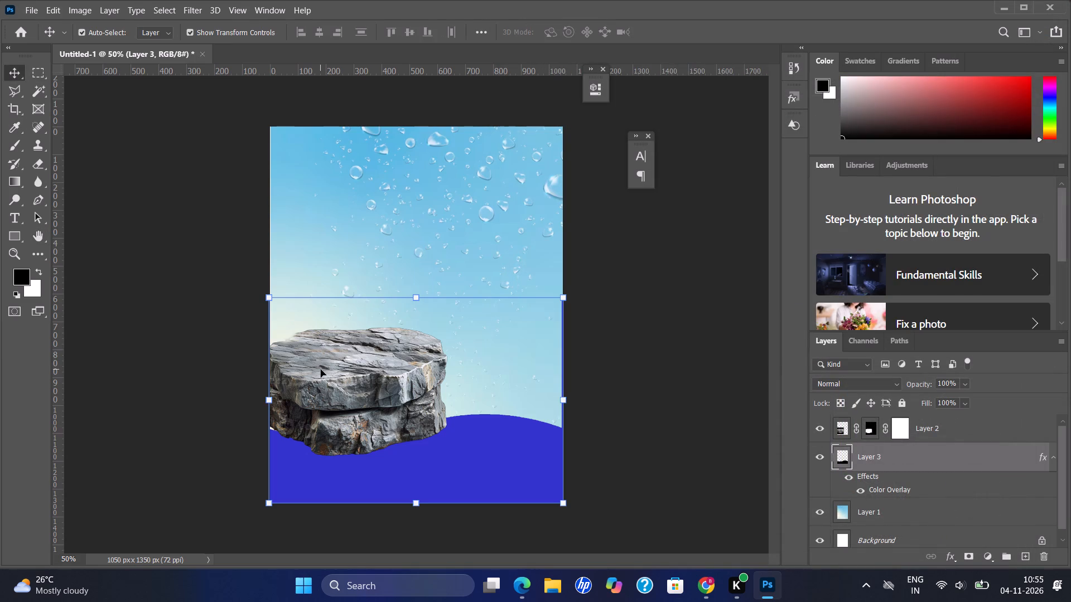
click(321, 370)
click(341, 383)
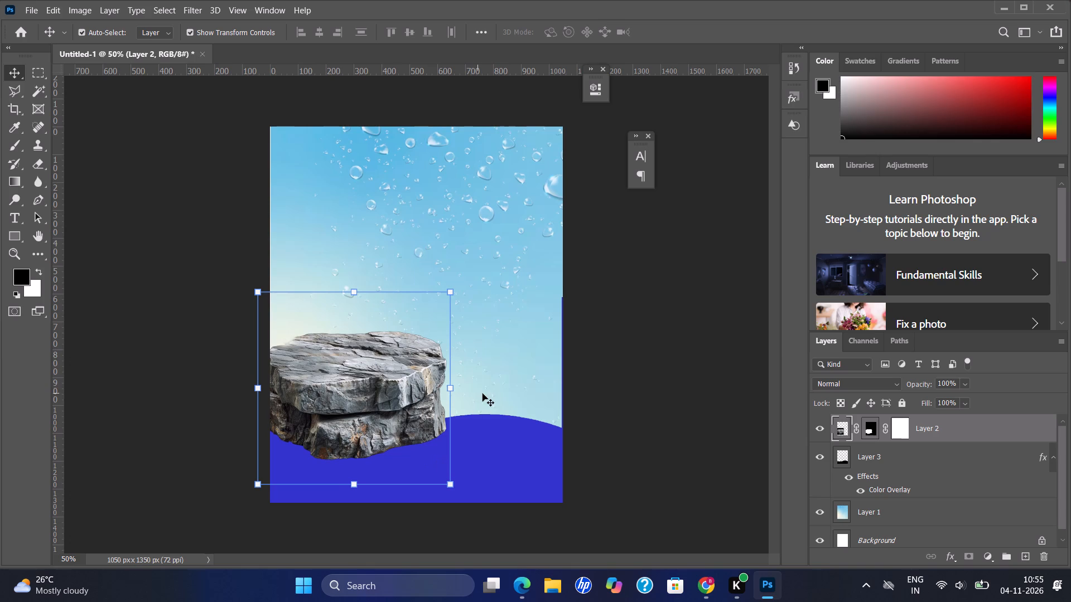
drag(451, 486, 437, 477)
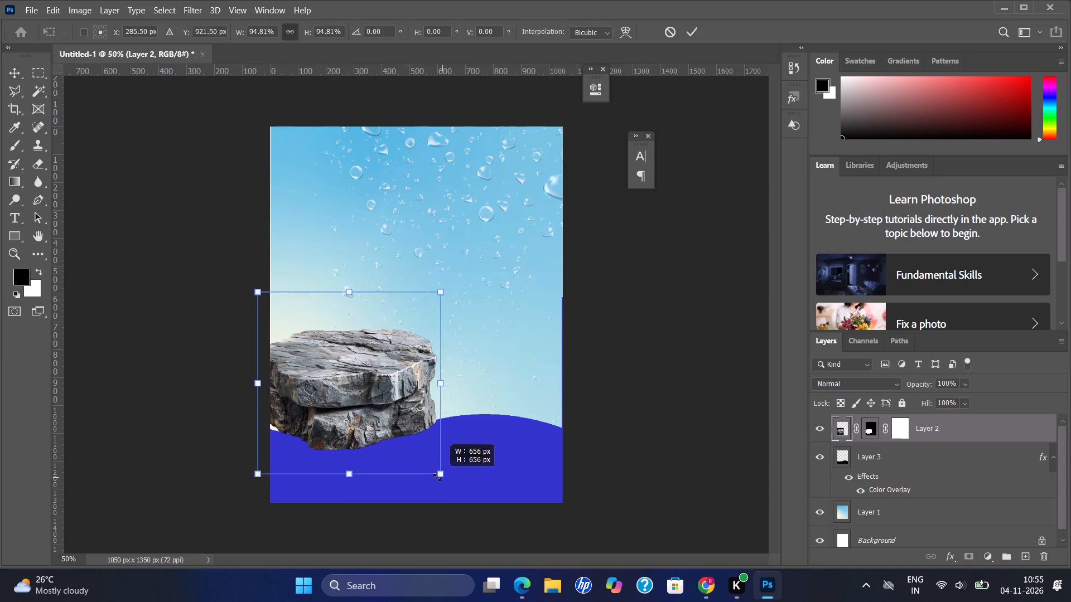
drag(437, 477, 431, 475)
drag(356, 427, 349, 433)
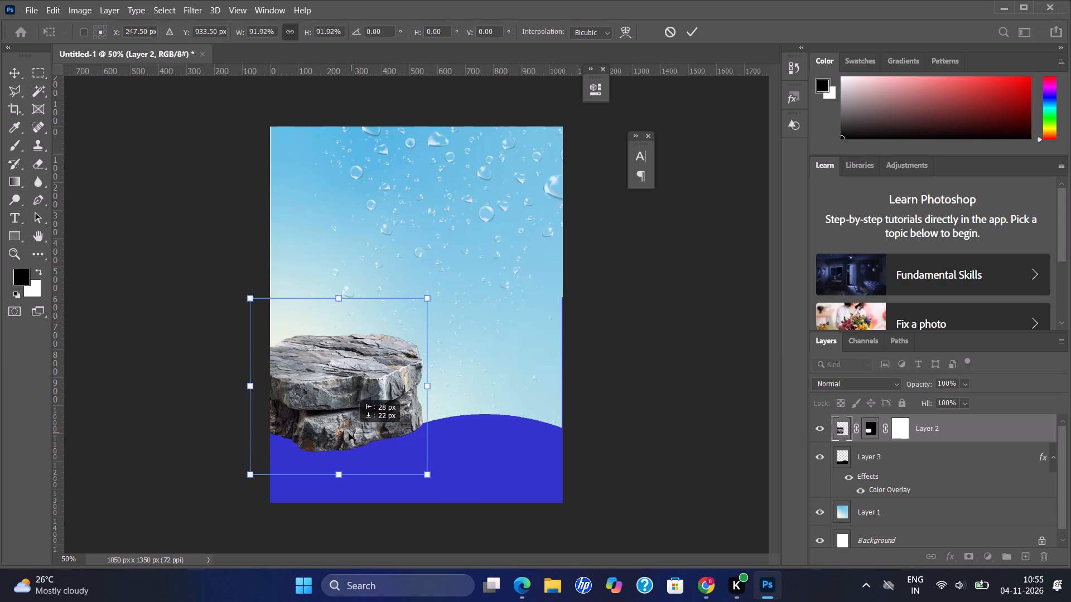
drag(349, 433, 349, 434)
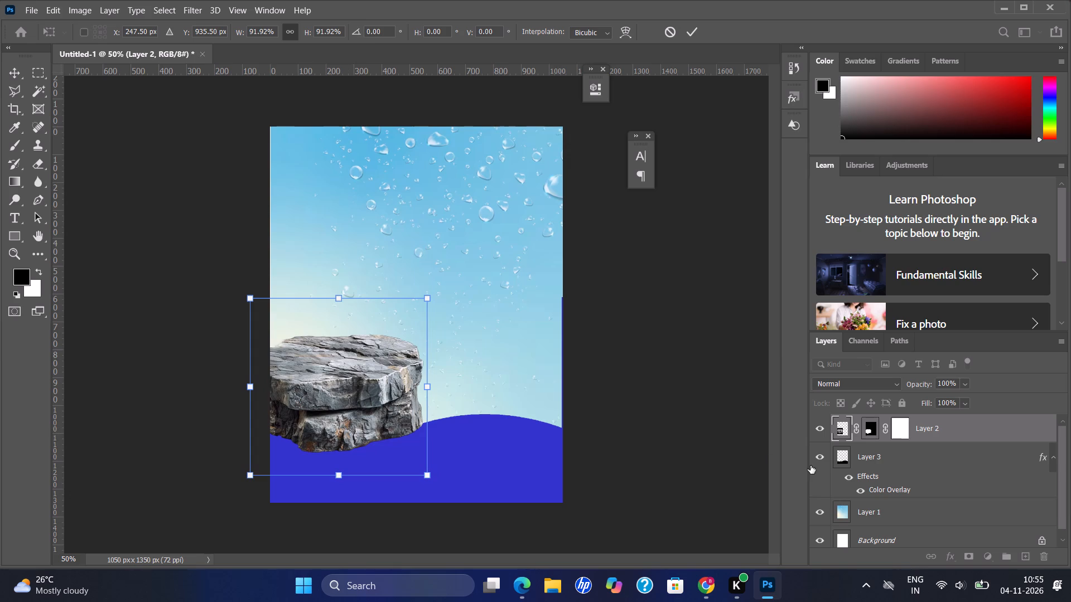
Enable the Drop Shadow and Outer Glow effects on the stone podium layer.
double_click(961, 424)
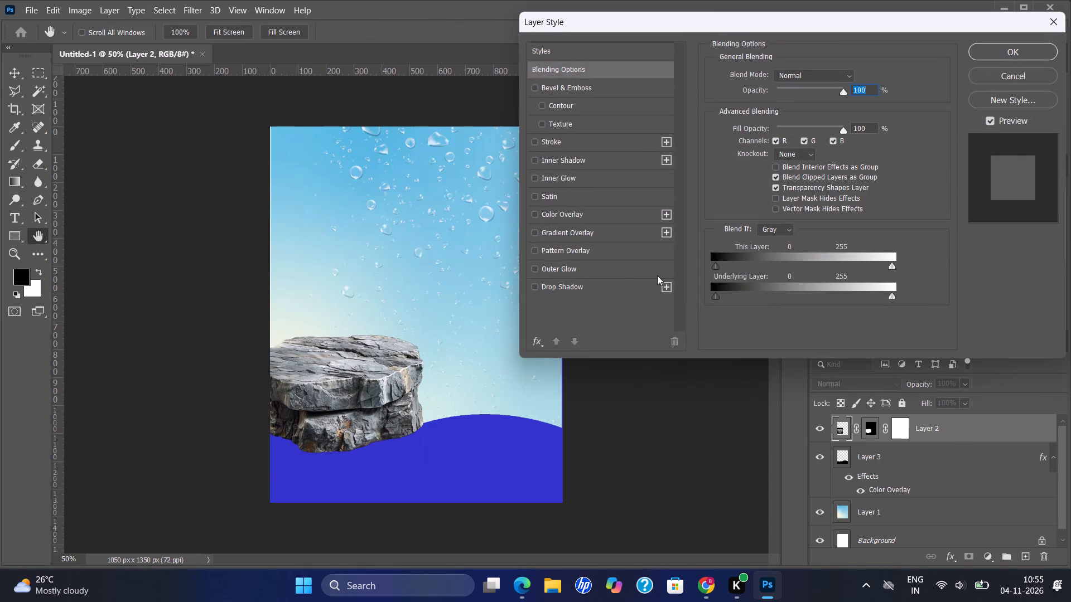
click(535, 287)
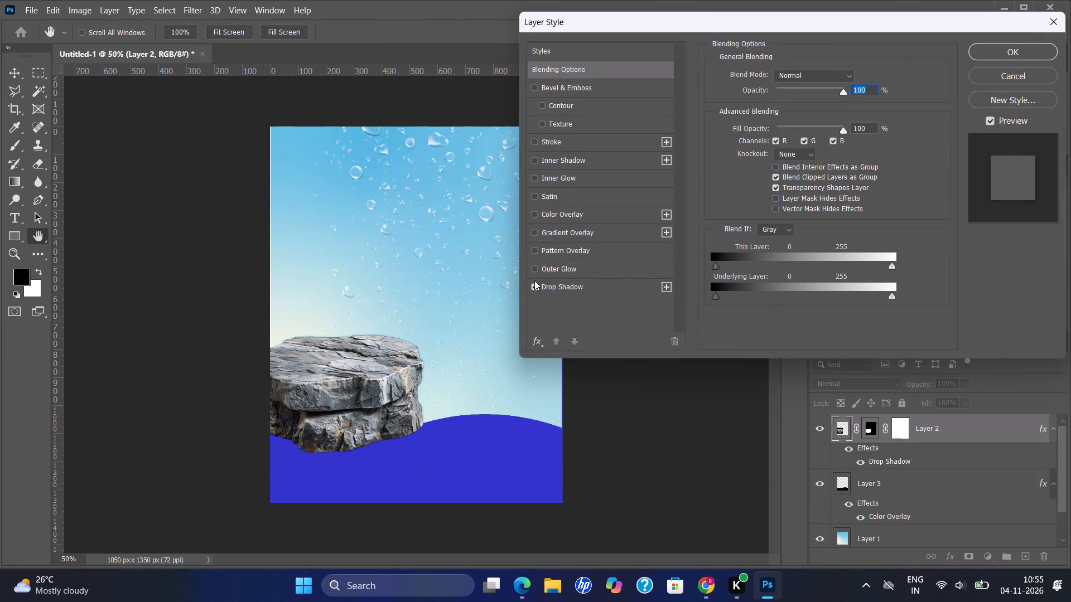
click(535, 268)
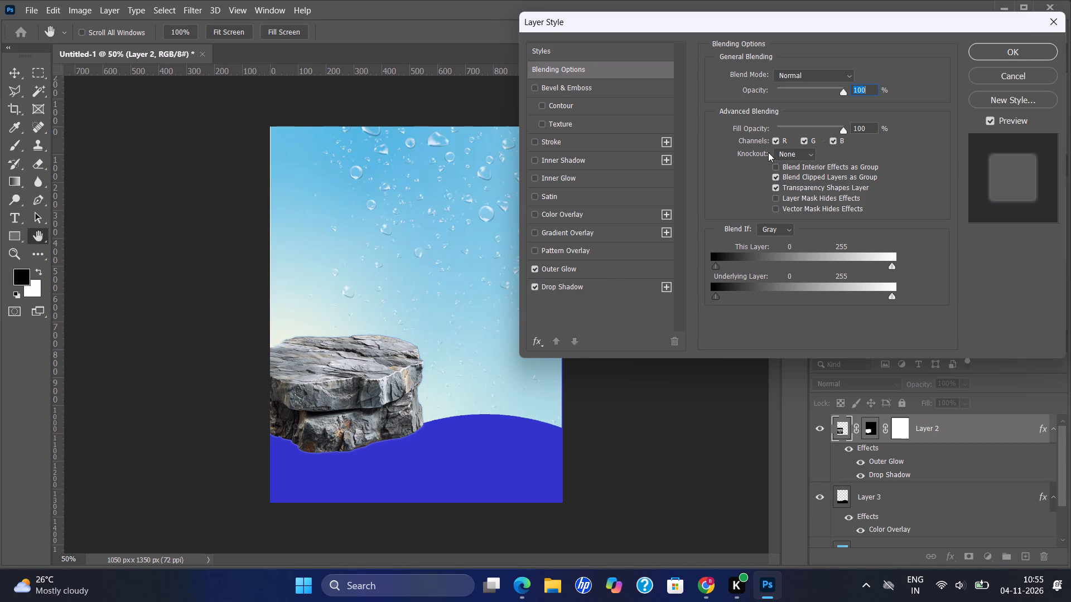
Set the podium's Outer Glow spread to 4% and its colour to black (000000), and apply the layer style.
click(600, 261)
double_click(609, 263)
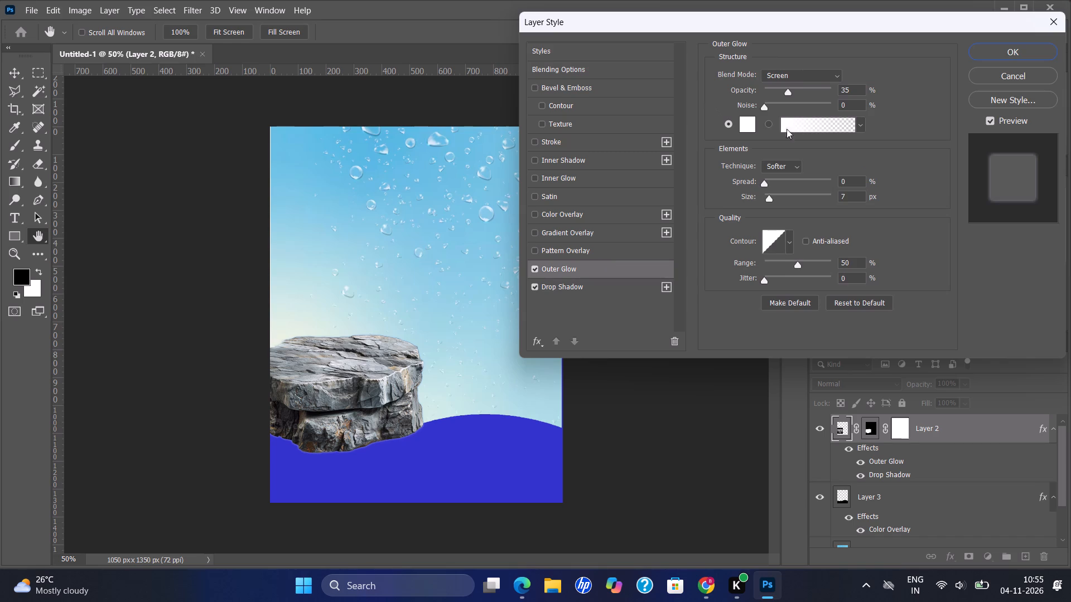
double_click(551, 265)
click(591, 270)
drag(761, 184, 822, 183)
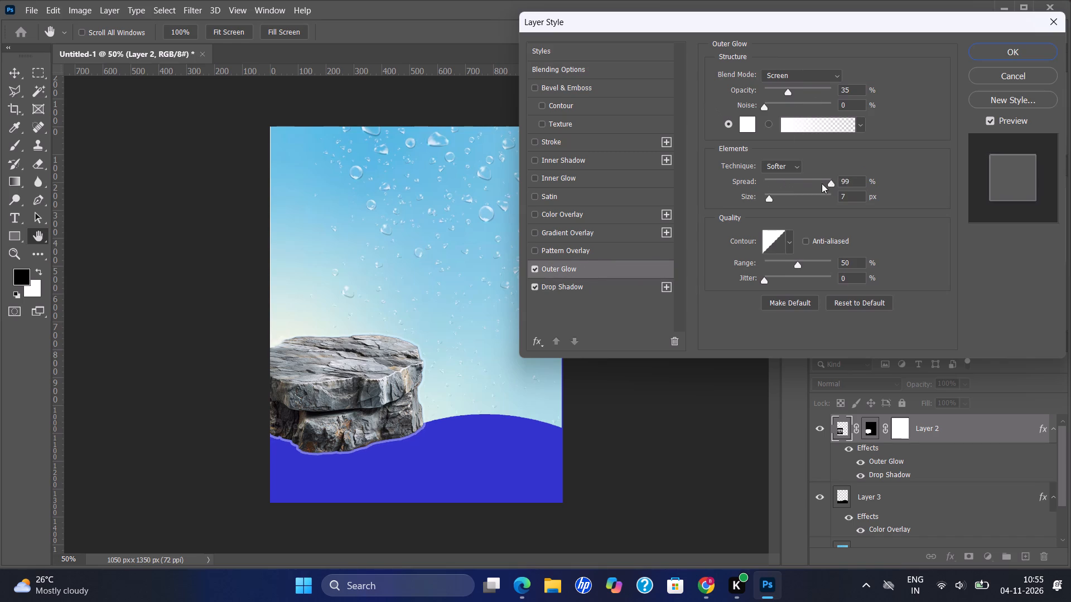
drag(822, 183, 767, 192)
click(747, 125)
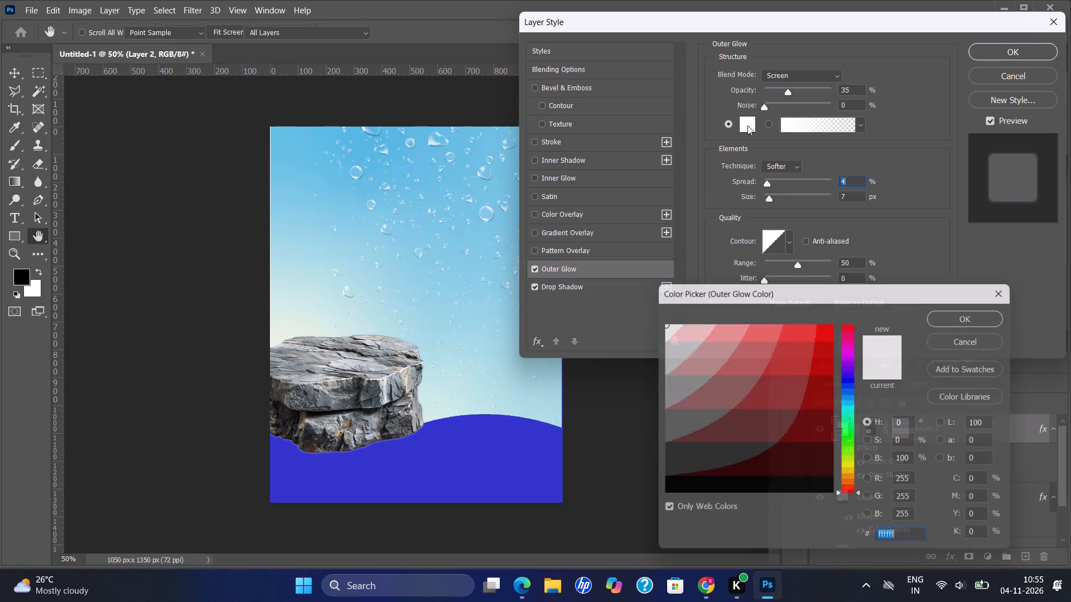
click(811, 486)
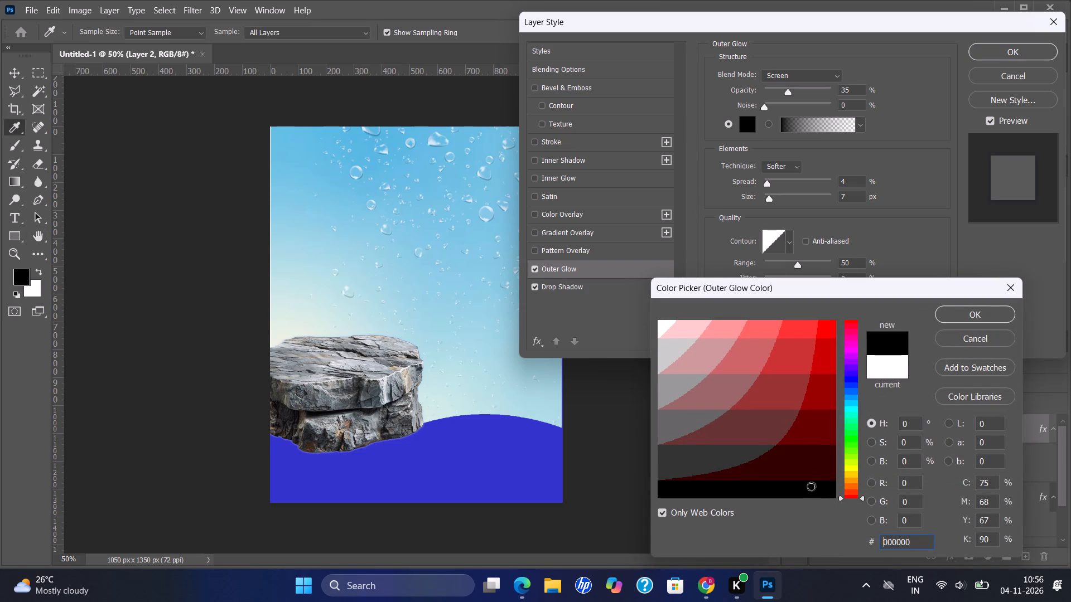
click(964, 311)
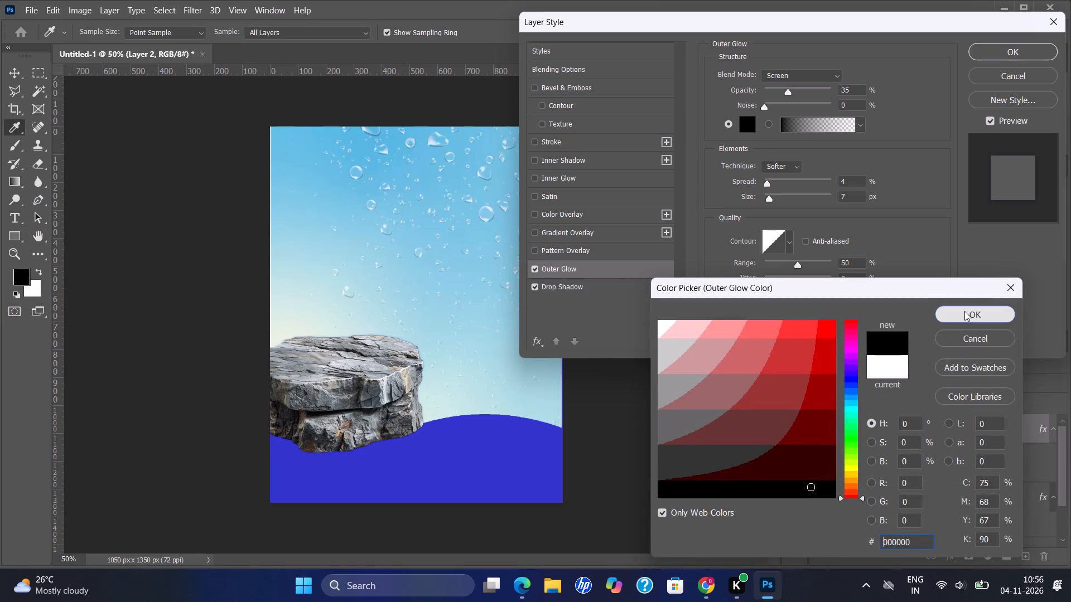
double_click(575, 286)
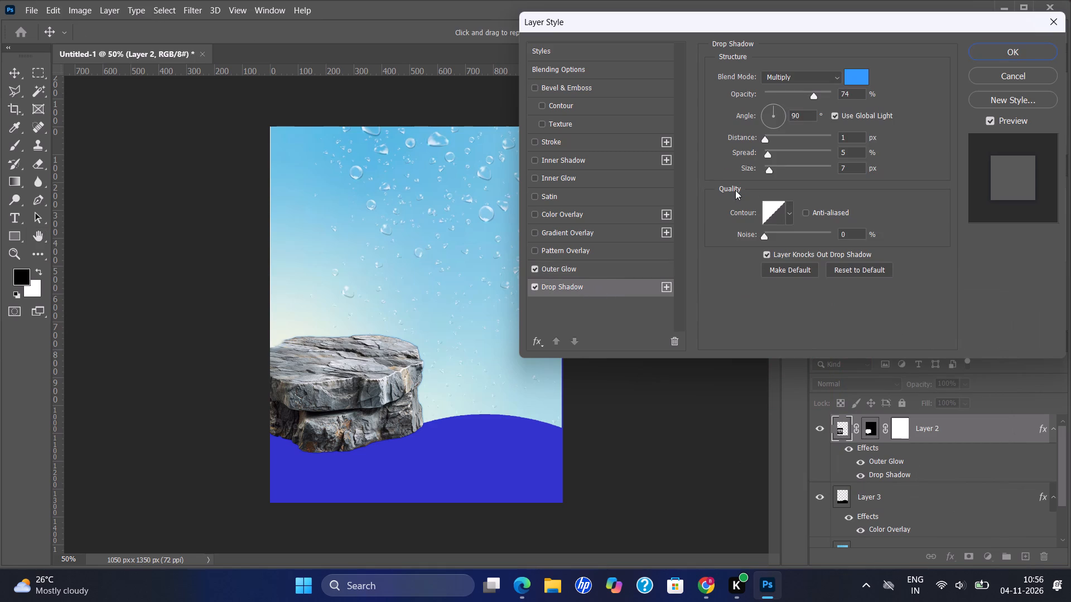
click(992, 41)
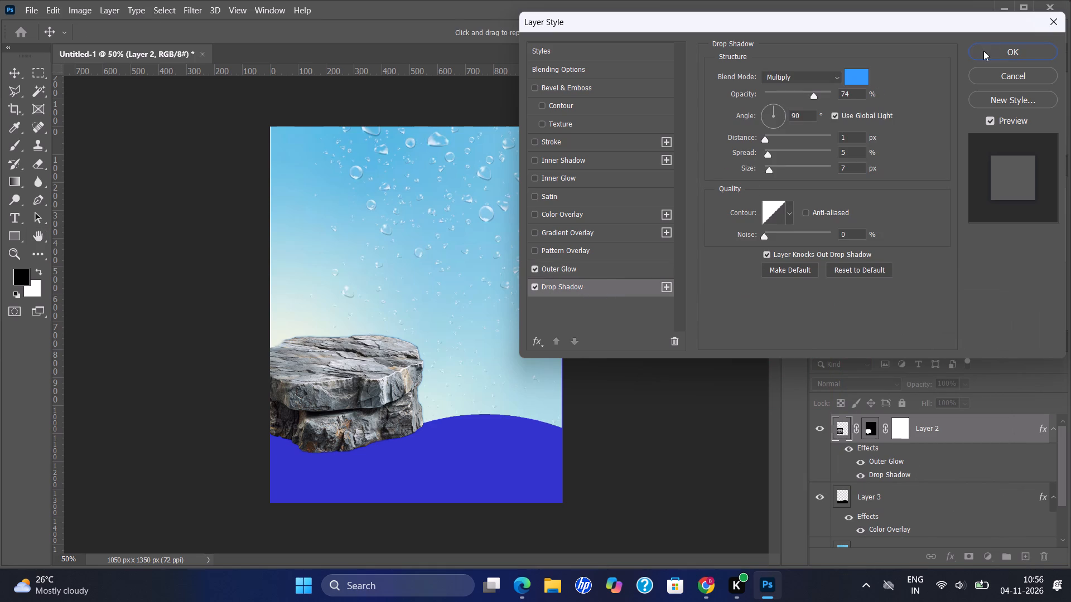
click(990, 52)
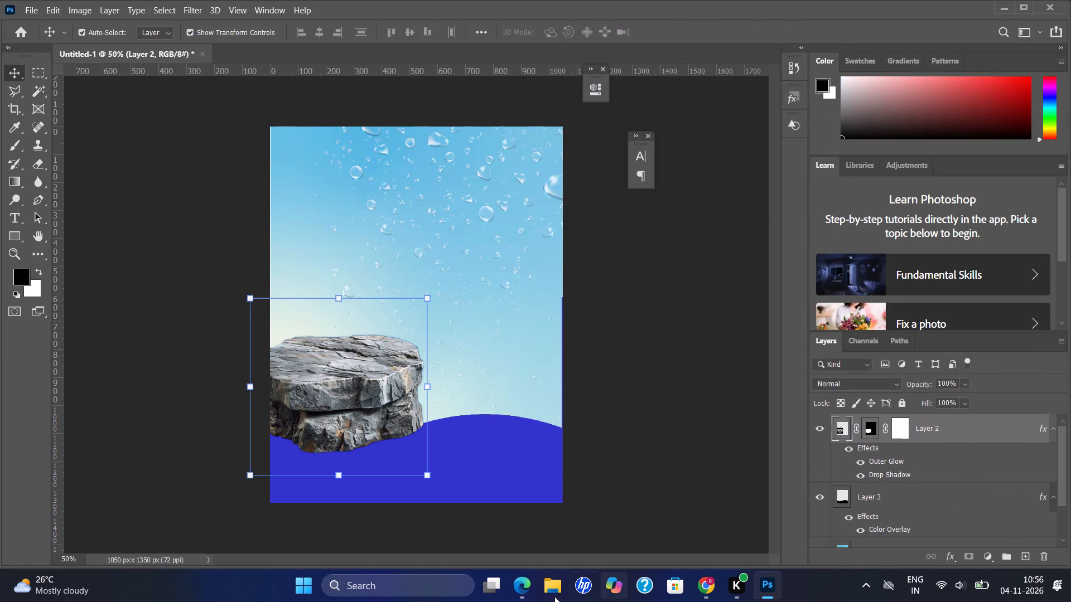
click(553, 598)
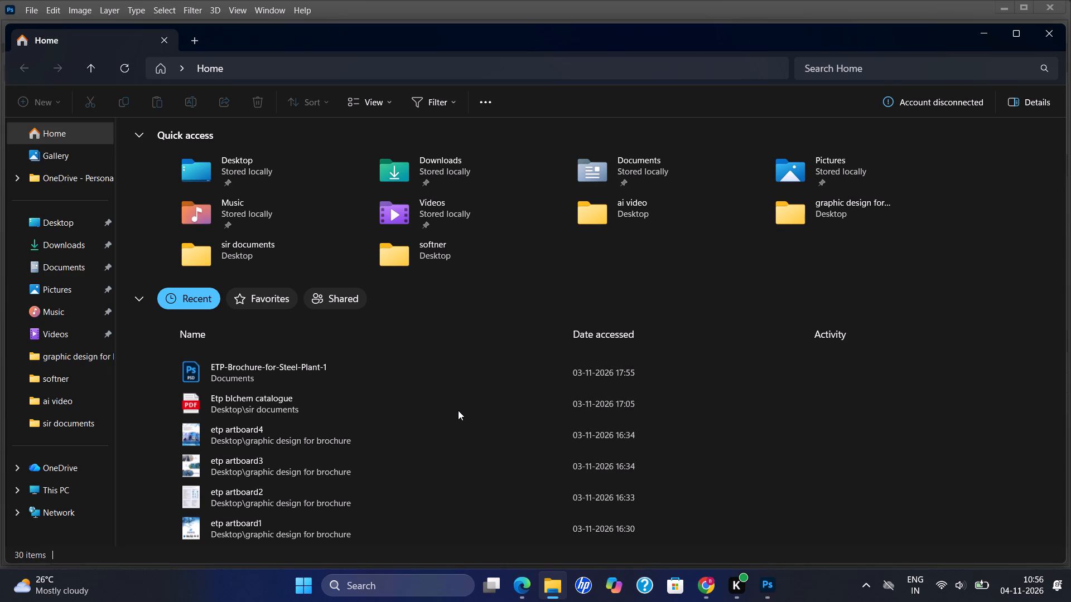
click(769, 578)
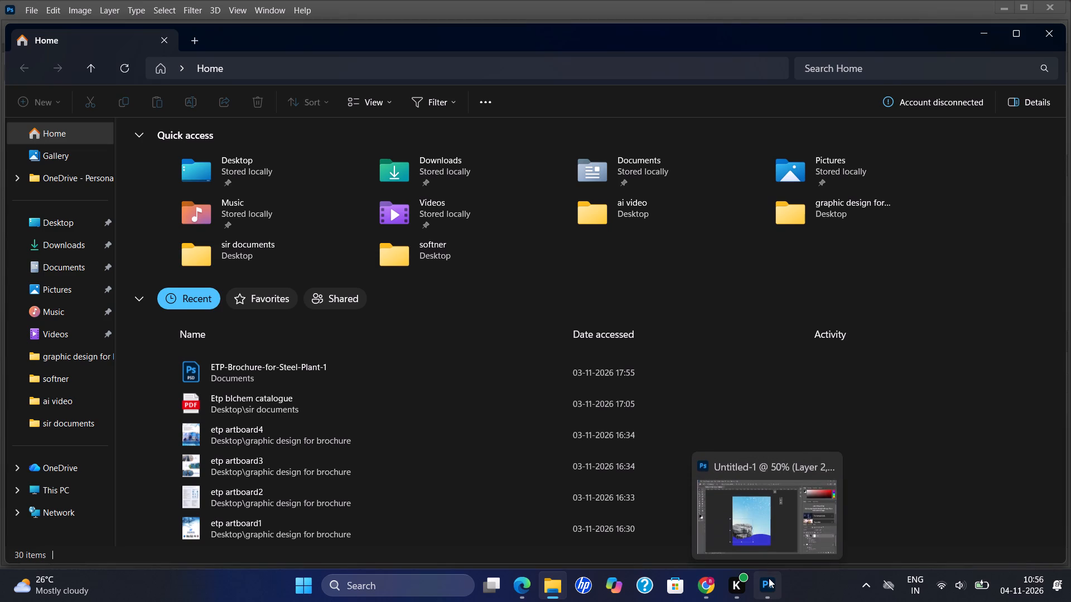
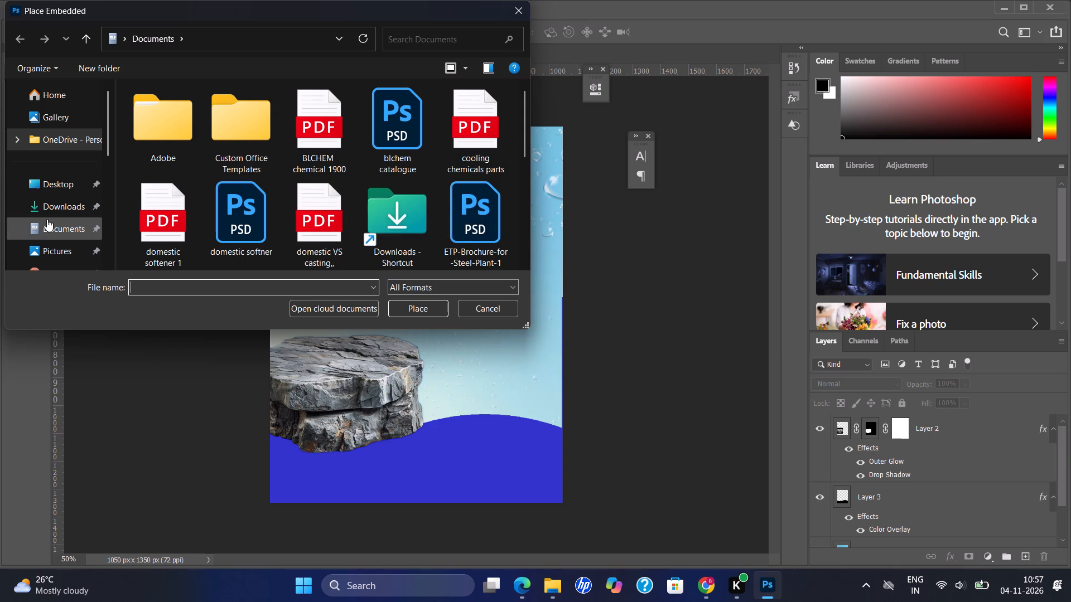
Place the photo "WhatsApp Image 2026-11-04 at 10.56.27 AM" from the Downloads folder at its default size over the poster's centre.
click(48, 205)
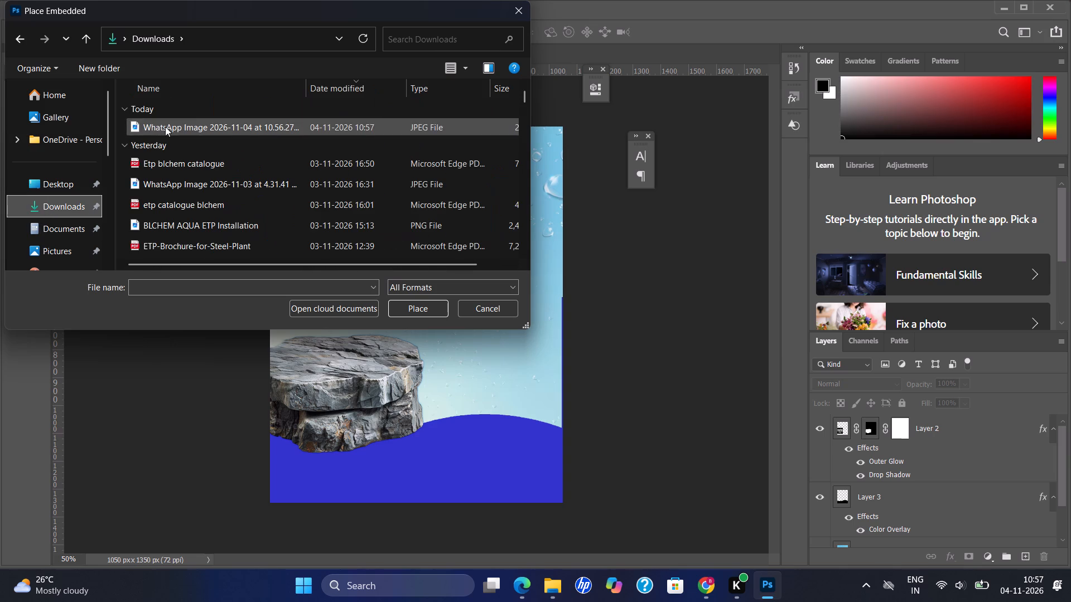
click(165, 127)
click(411, 311)
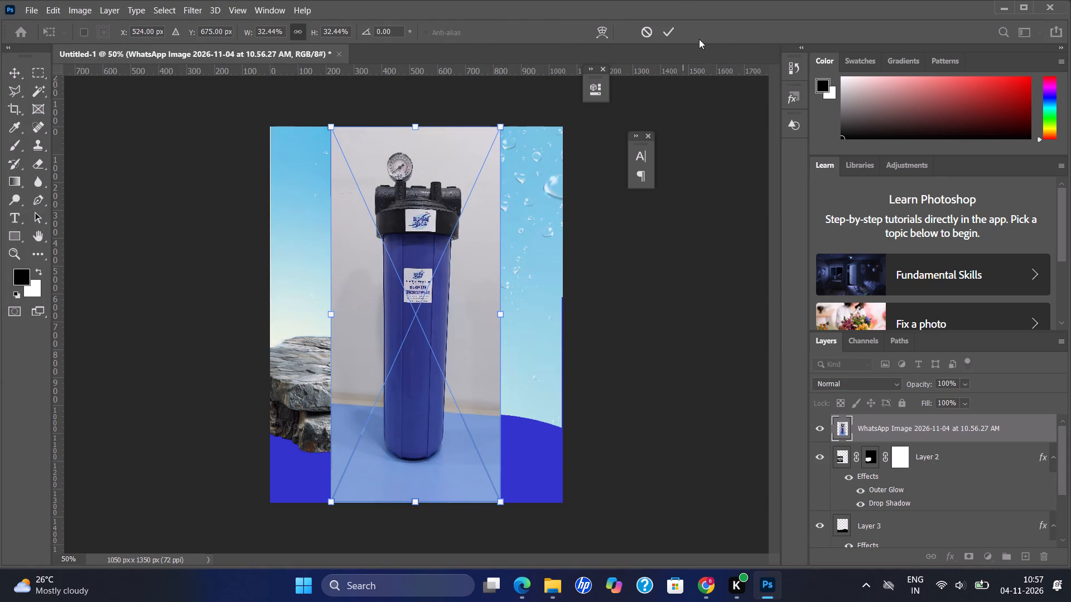
click(666, 35)
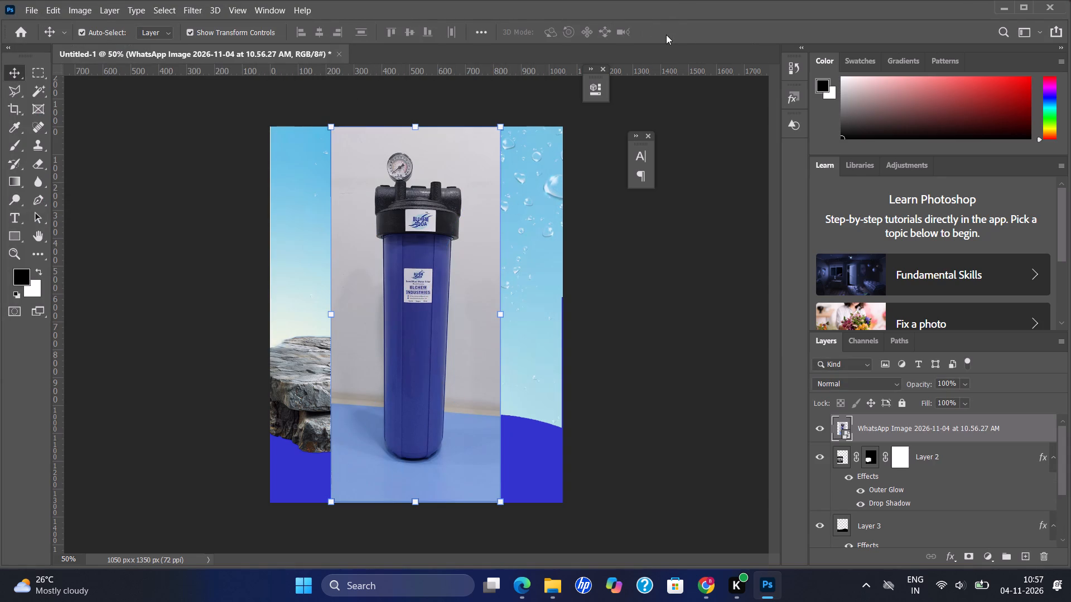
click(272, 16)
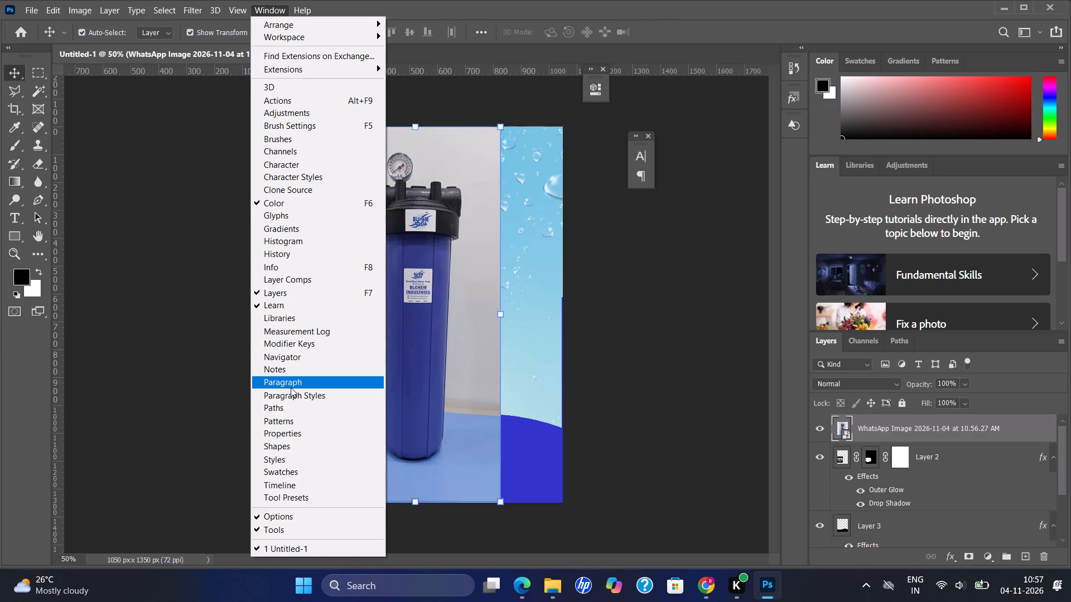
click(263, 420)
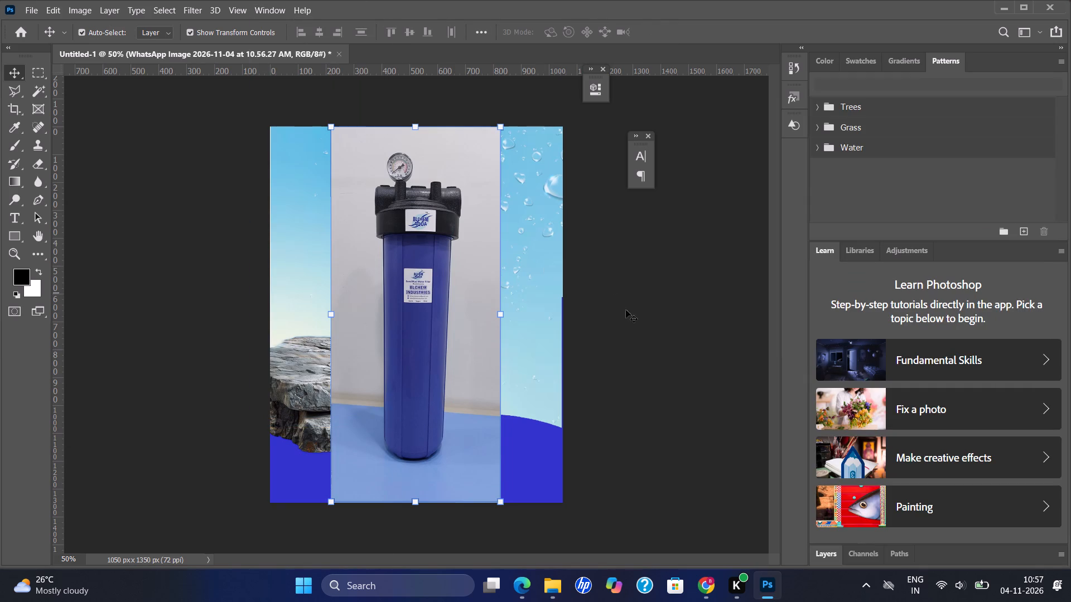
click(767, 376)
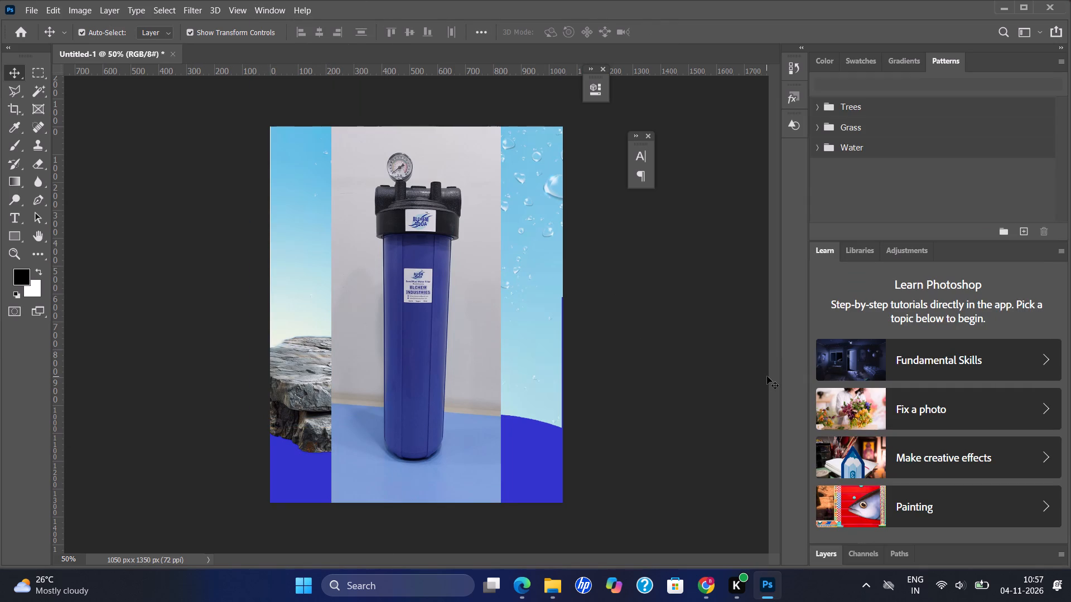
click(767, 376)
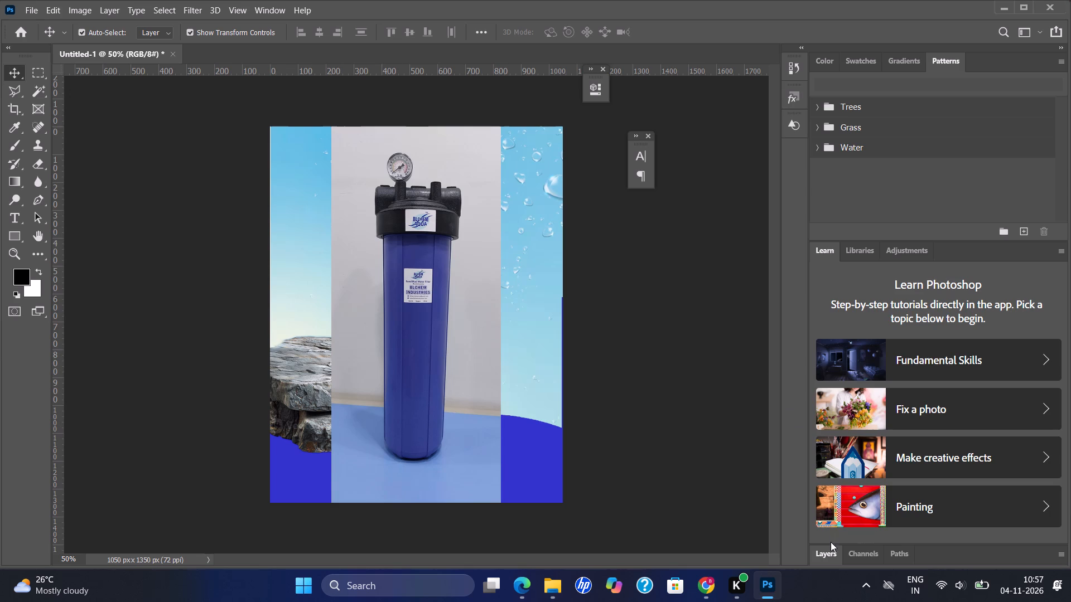
Select the layer of the placed blue water-filter photo and open its layer commands.
click(832, 554)
scroll(886, 473, down, 2)
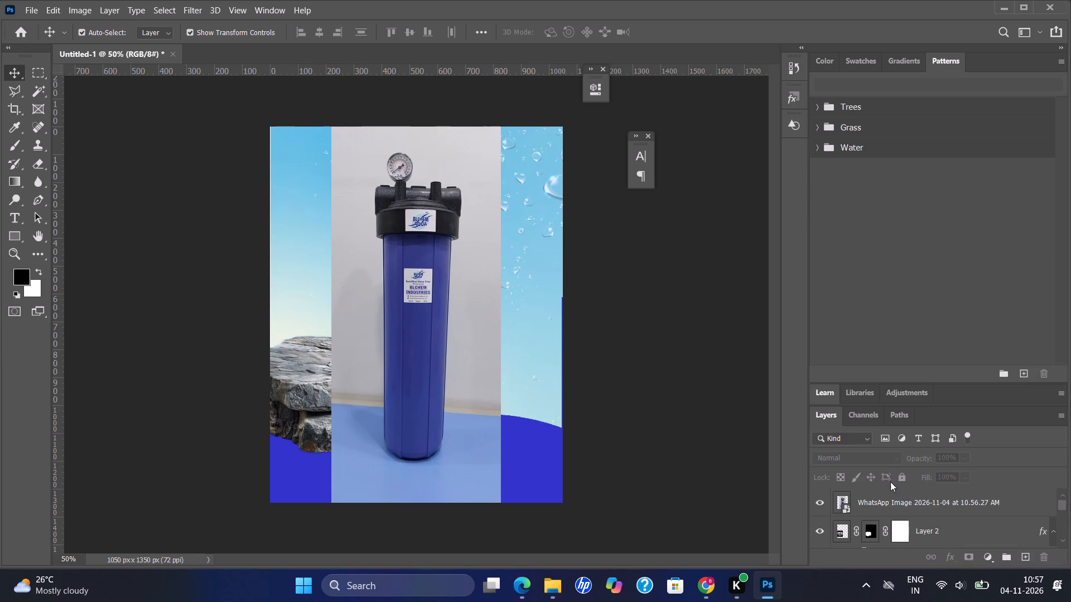
click(893, 493)
right_click(893, 493)
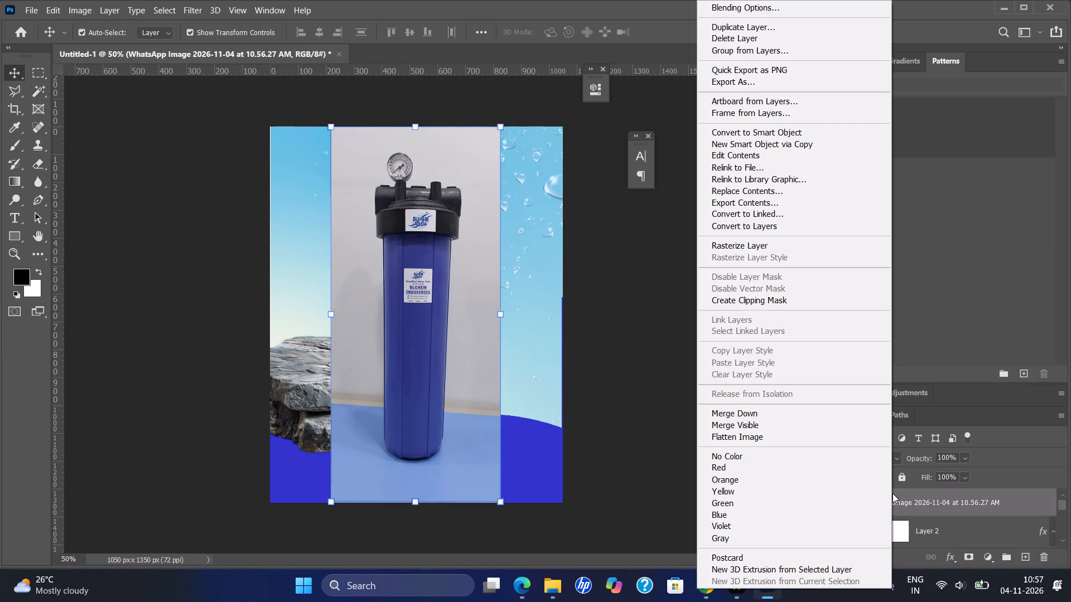
Rasterize the water filter photo layer and remove its background with the Remove Background quick action.
click(741, 242)
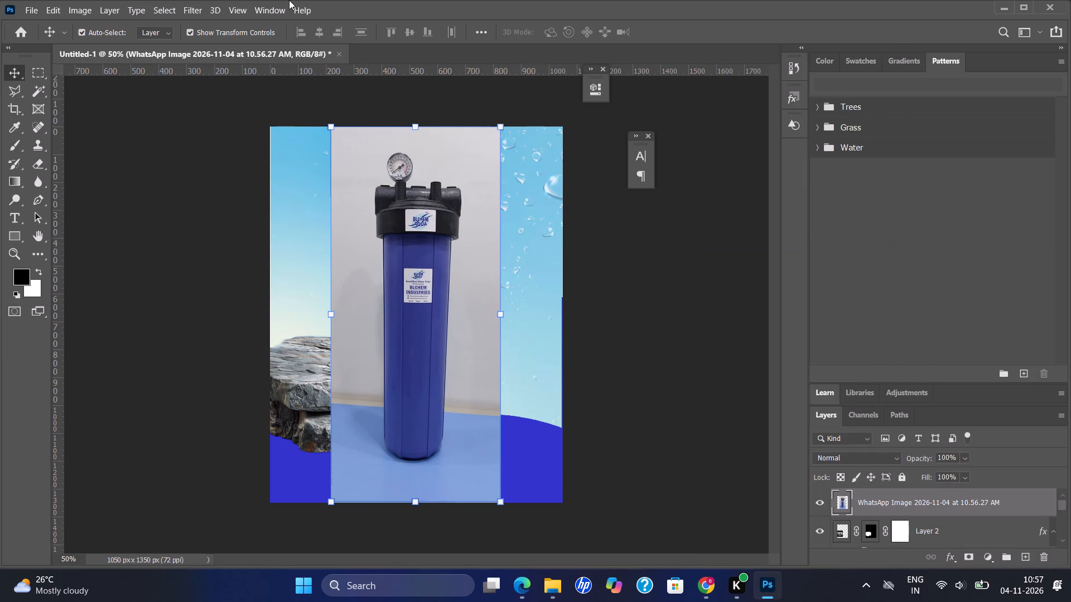
click(257, 6)
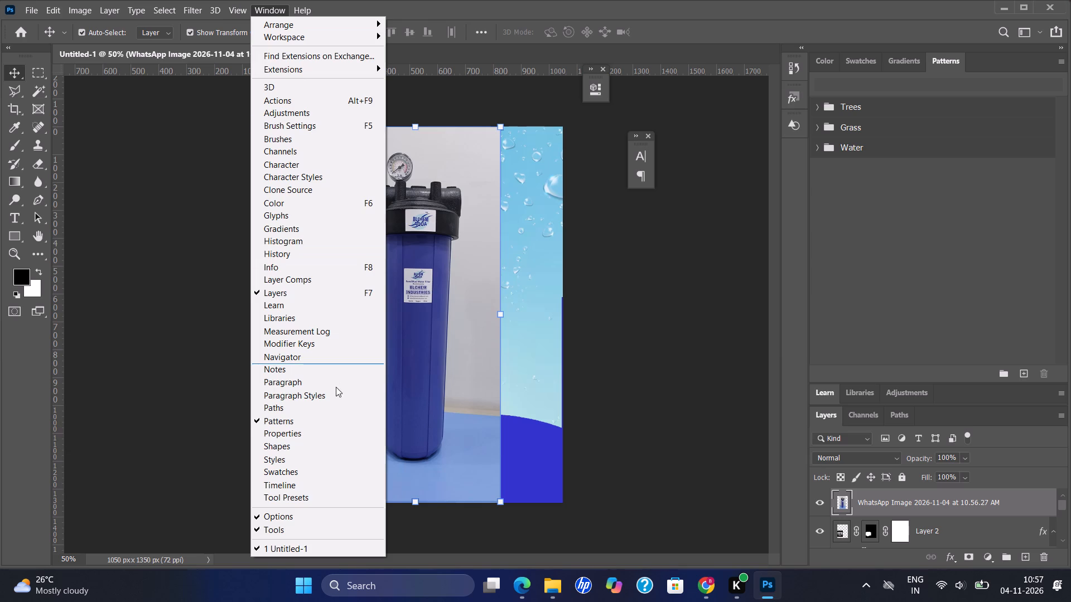
click(313, 435)
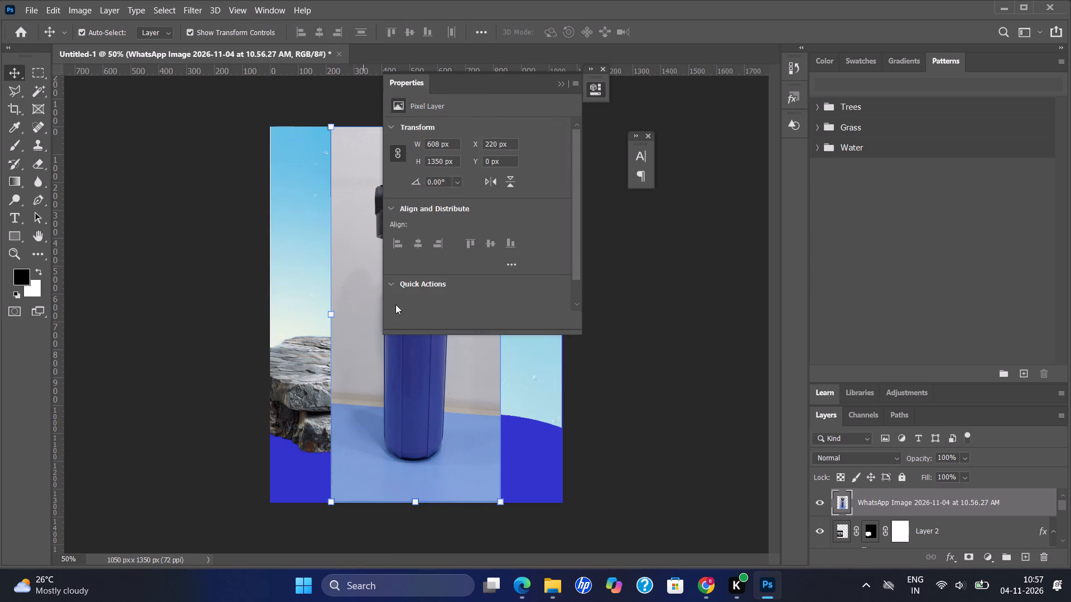
click(402, 280)
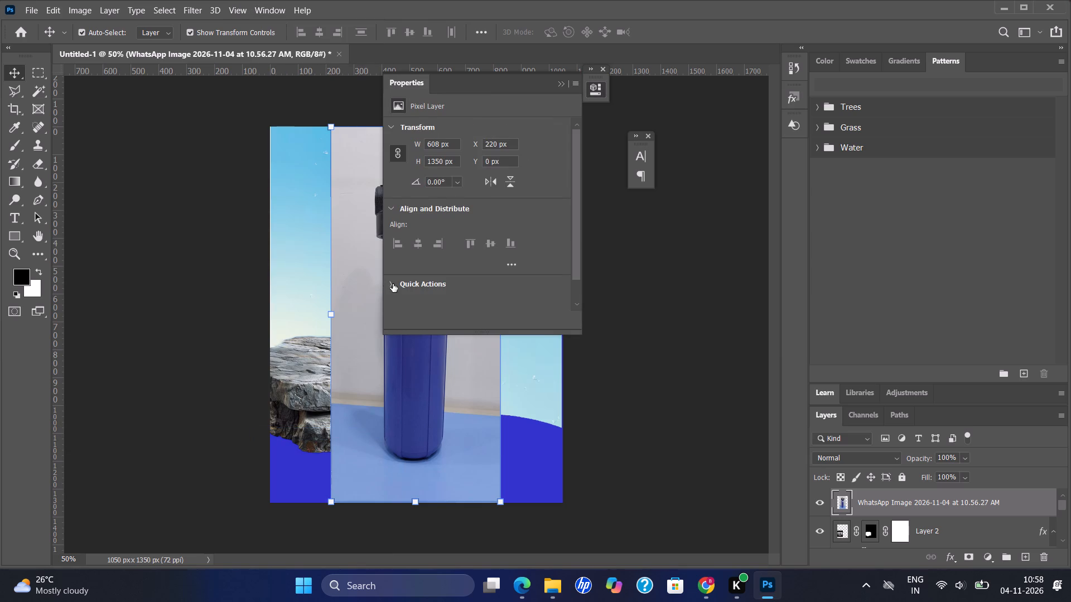
click(393, 284)
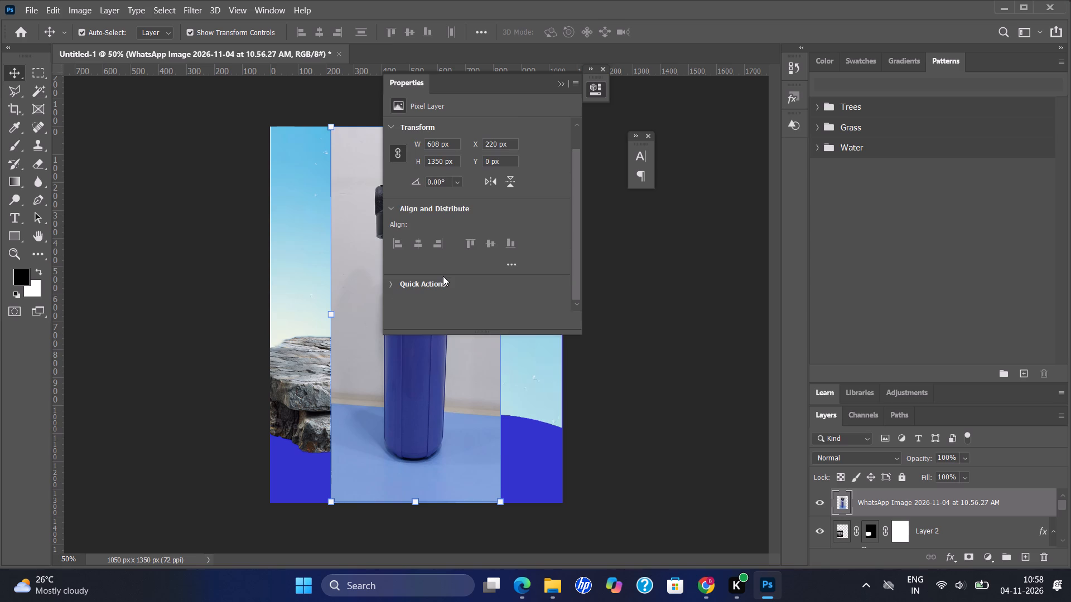
click(443, 276)
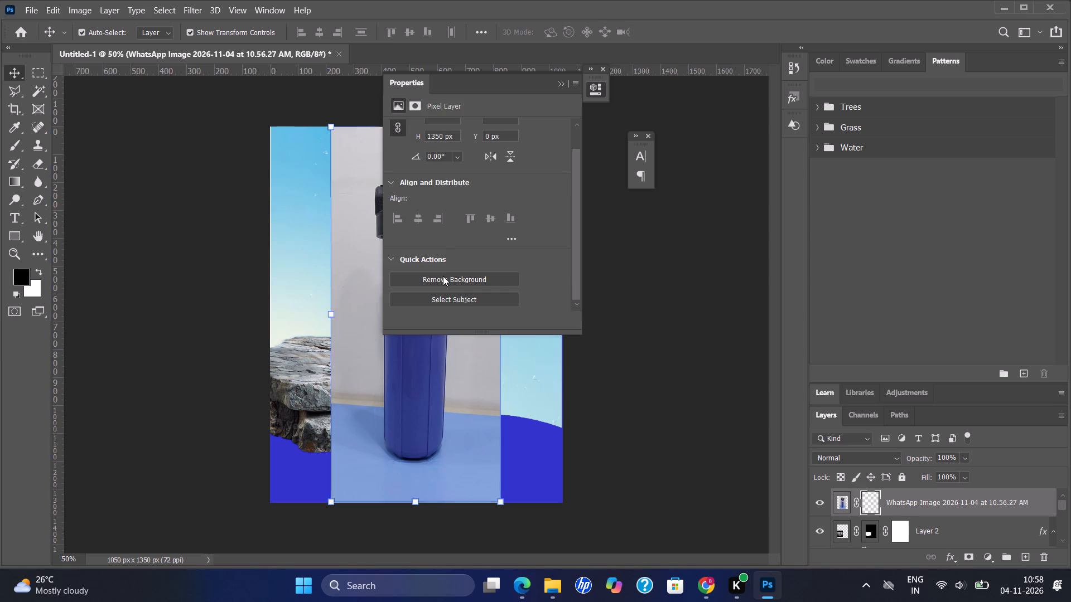
click(557, 85)
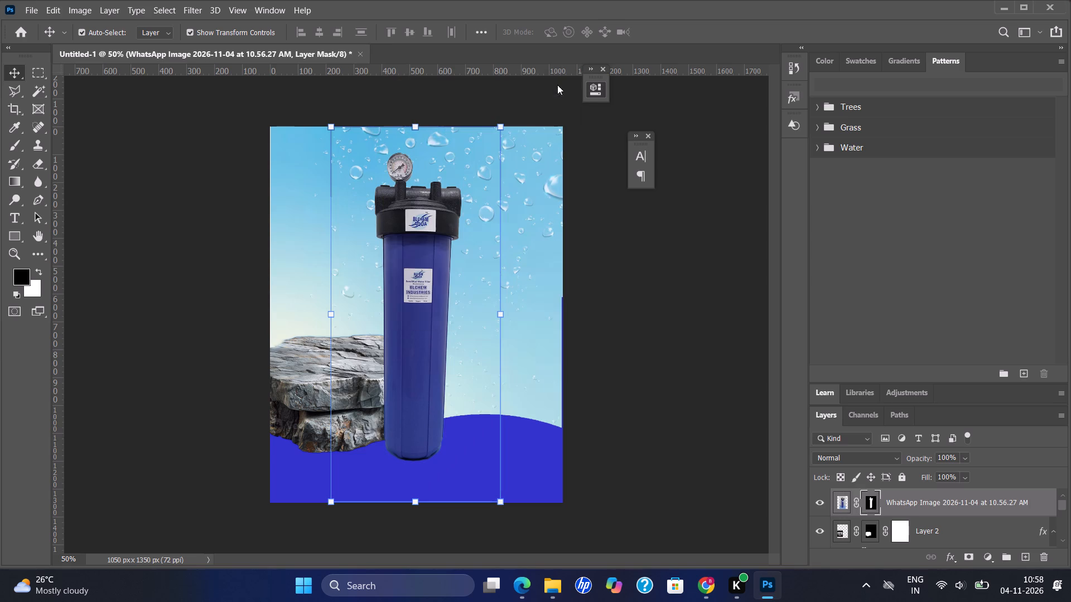
Scale the cut-out water filter down to about 55% and place it standing on the stone podium.
drag(503, 124, 478, 193)
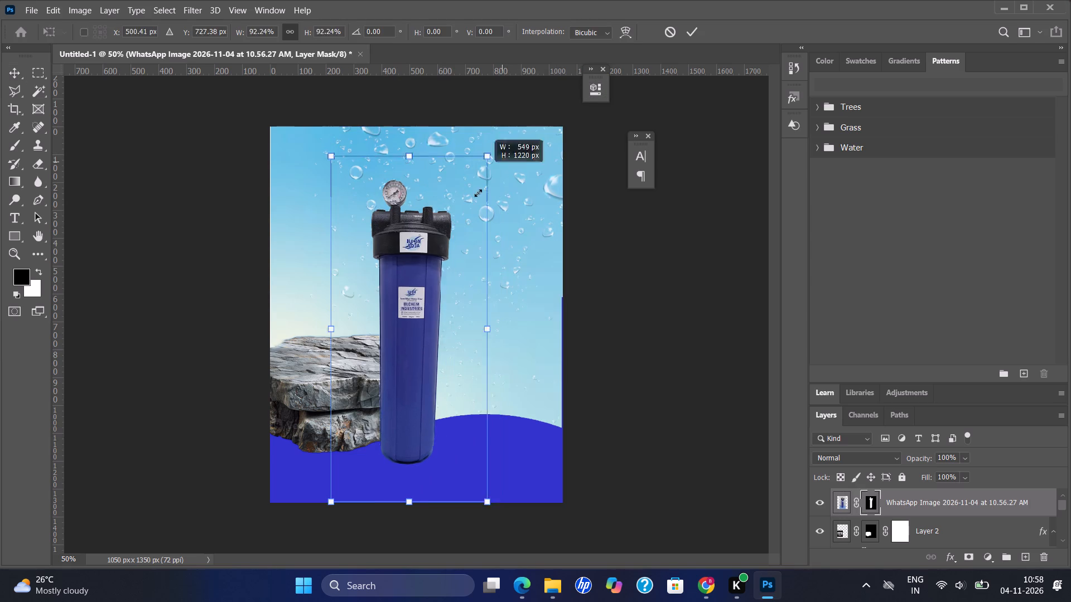
drag(478, 193, 448, 292)
drag(404, 387, 368, 289)
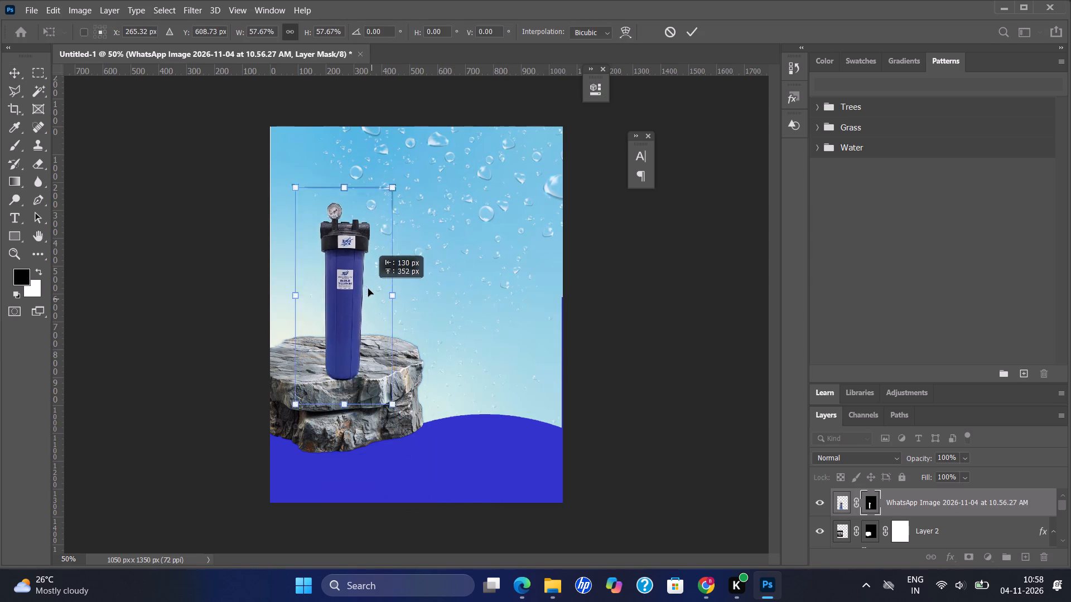
drag(368, 289, 355, 268)
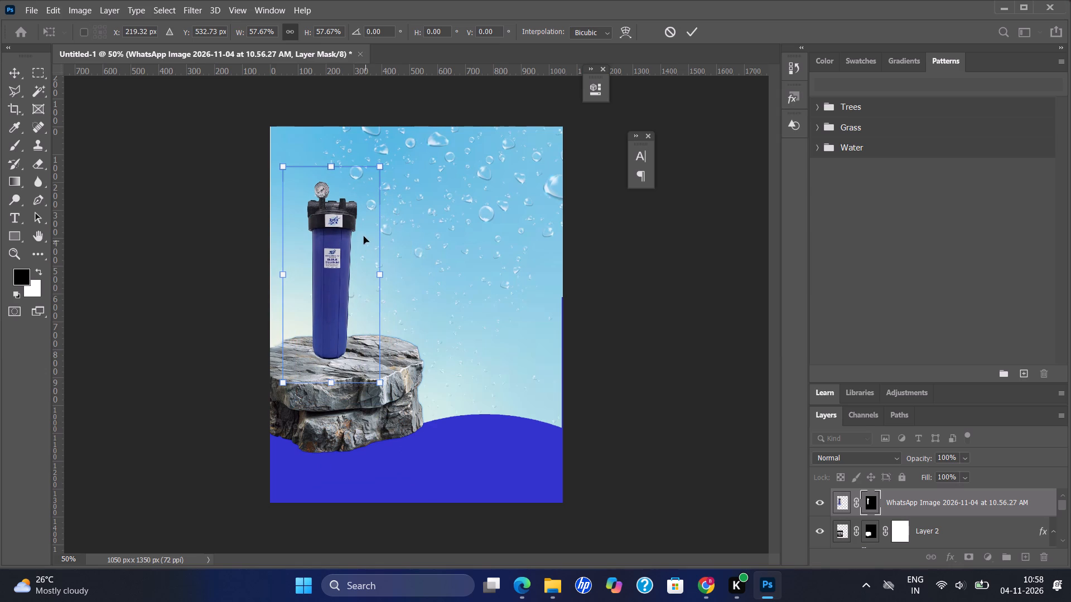
drag(380, 167, 378, 179)
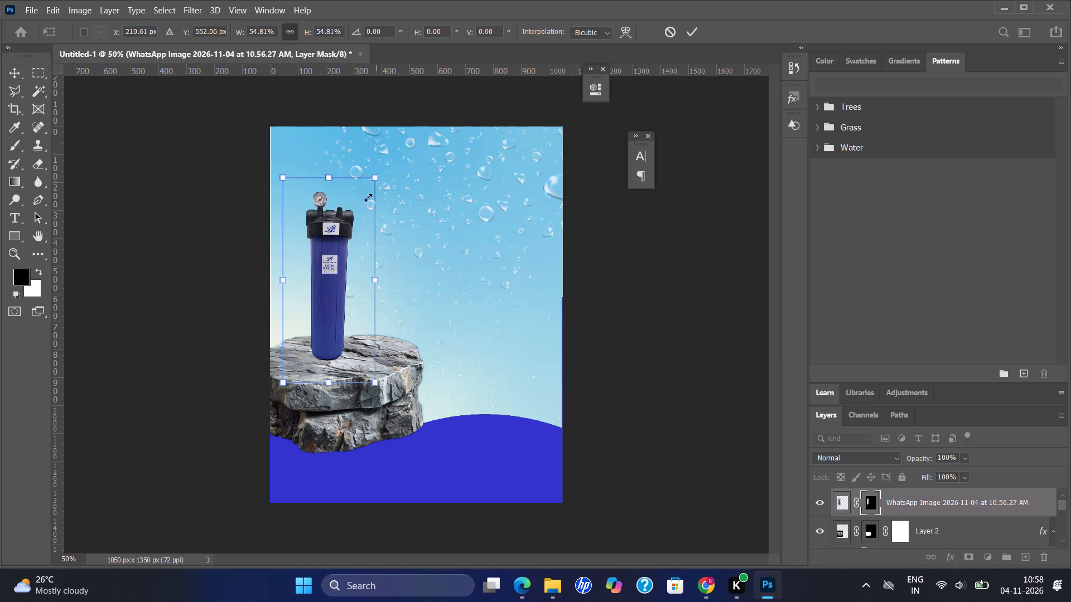
drag(341, 298, 361, 310)
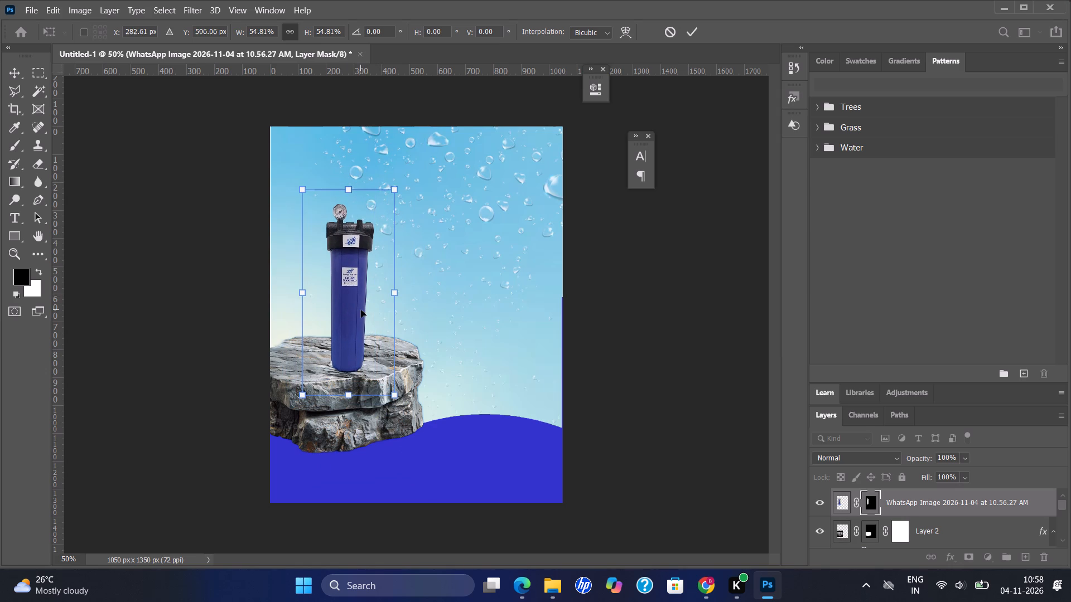
click(407, 397)
Scale the stone podium on Layer 2 down to about 82%, keeping it at the canvas's left edge.
click(910, 531)
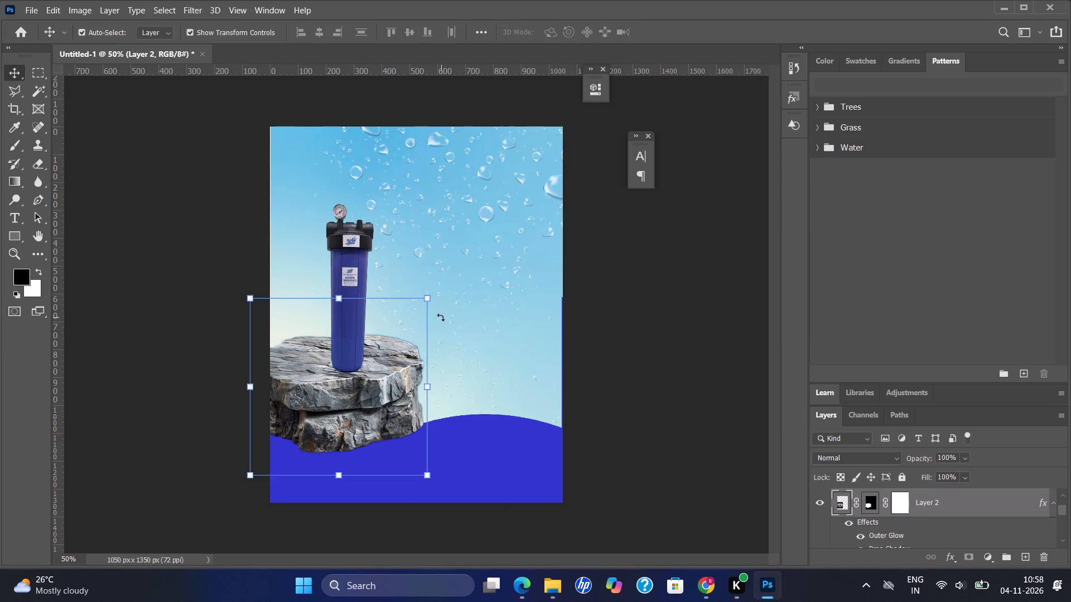
drag(426, 298, 406, 333)
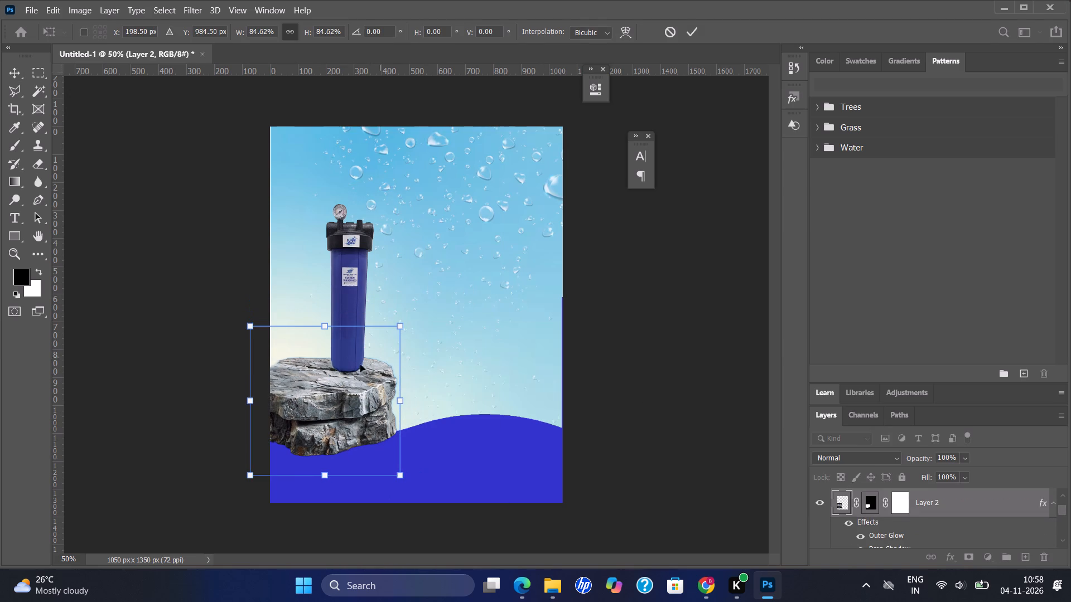
drag(398, 331, 396, 337)
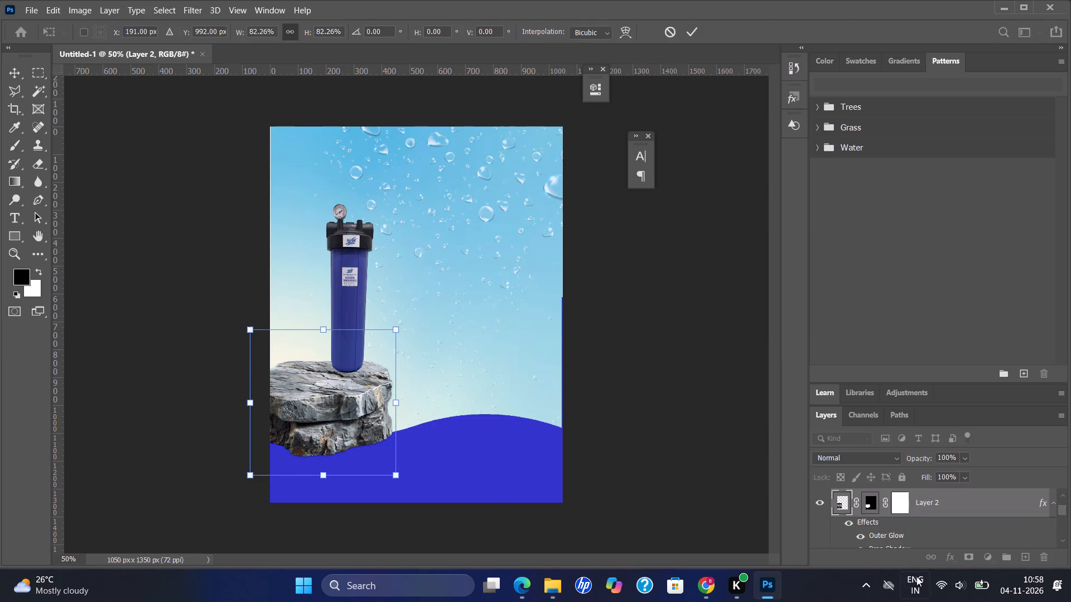
Move the water filter down and left onto the podium's top, at about X 178 px, Y 658 px, and start a free transform on it.
scroll(883, 504, up, 3)
click(907, 511)
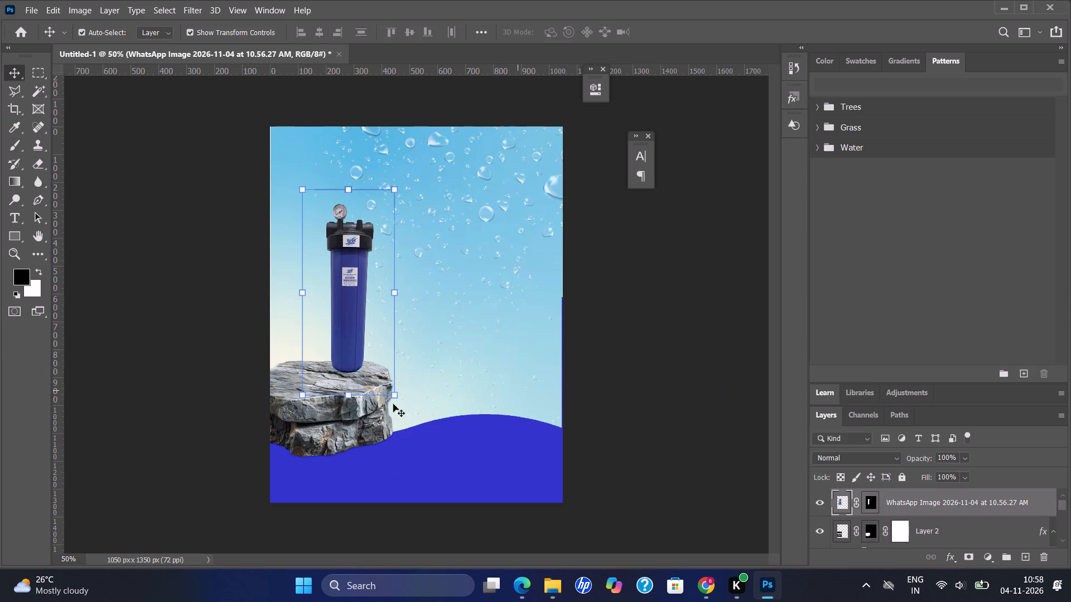
drag(351, 343, 322, 361)
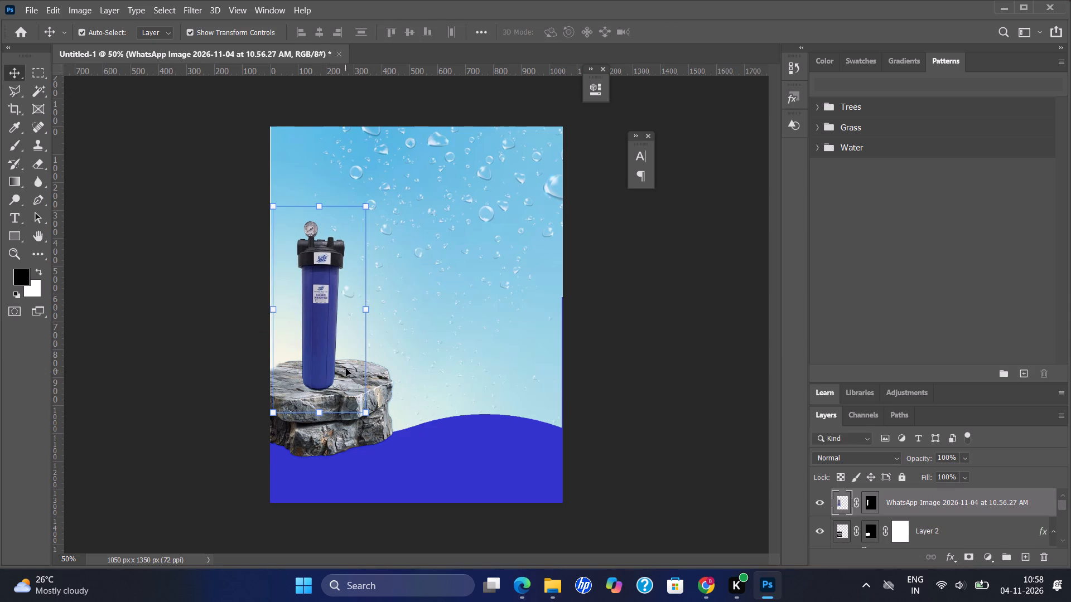
key(ctrl+t)
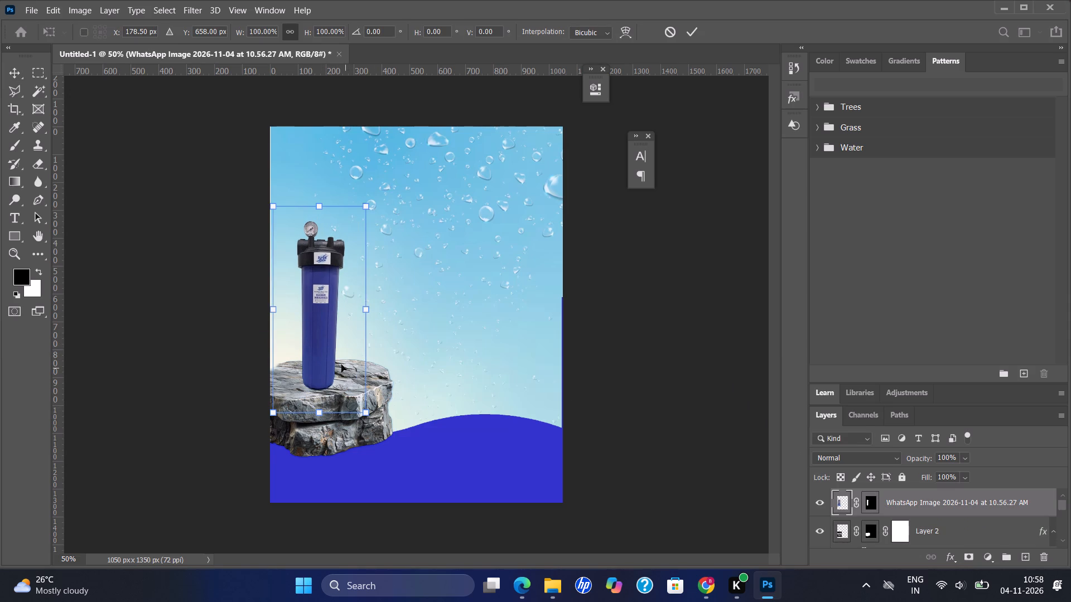
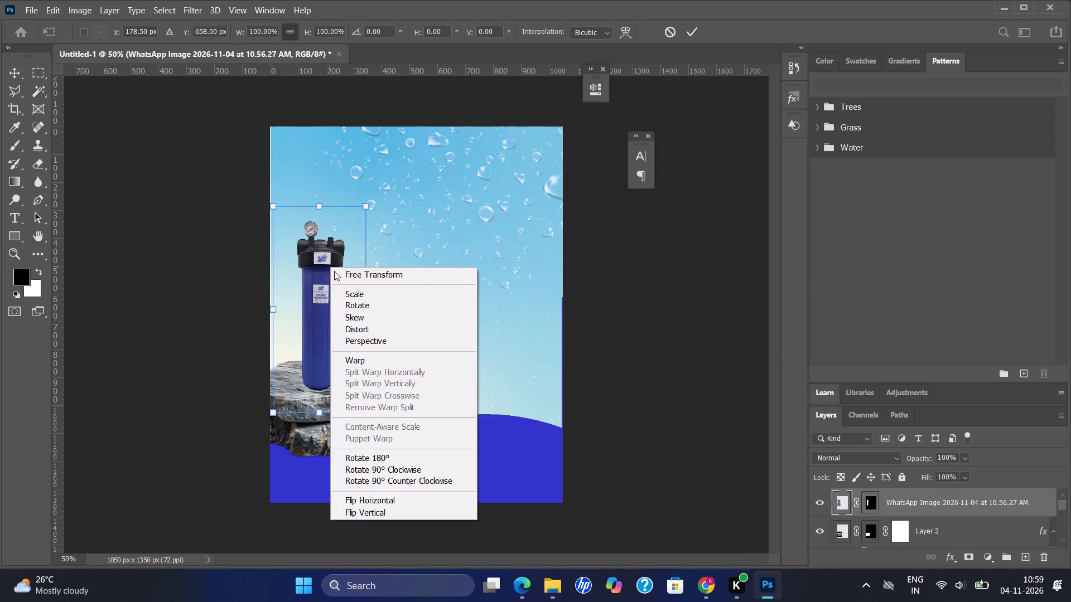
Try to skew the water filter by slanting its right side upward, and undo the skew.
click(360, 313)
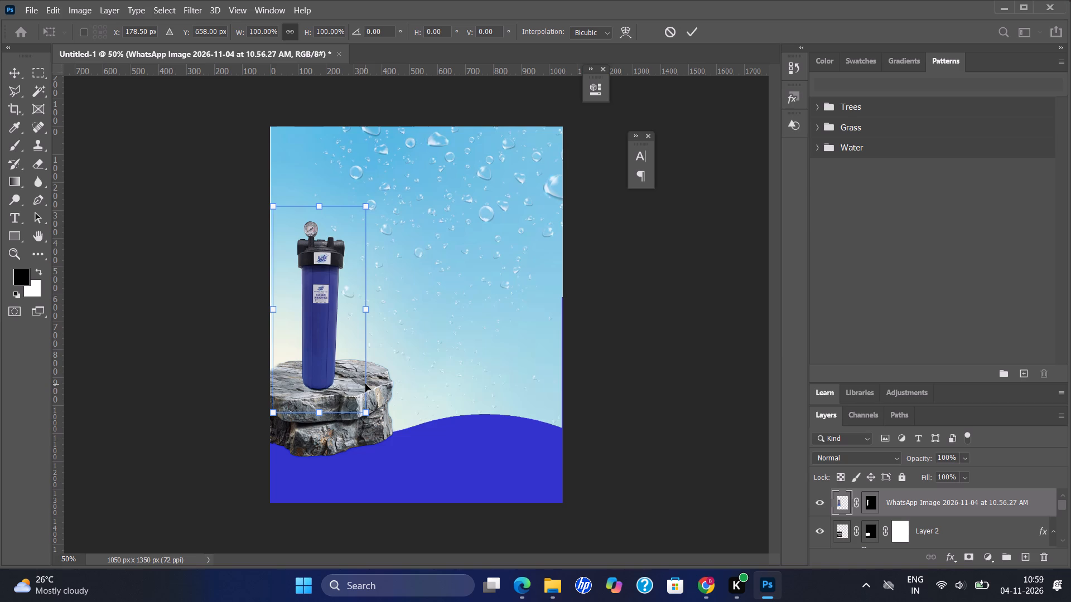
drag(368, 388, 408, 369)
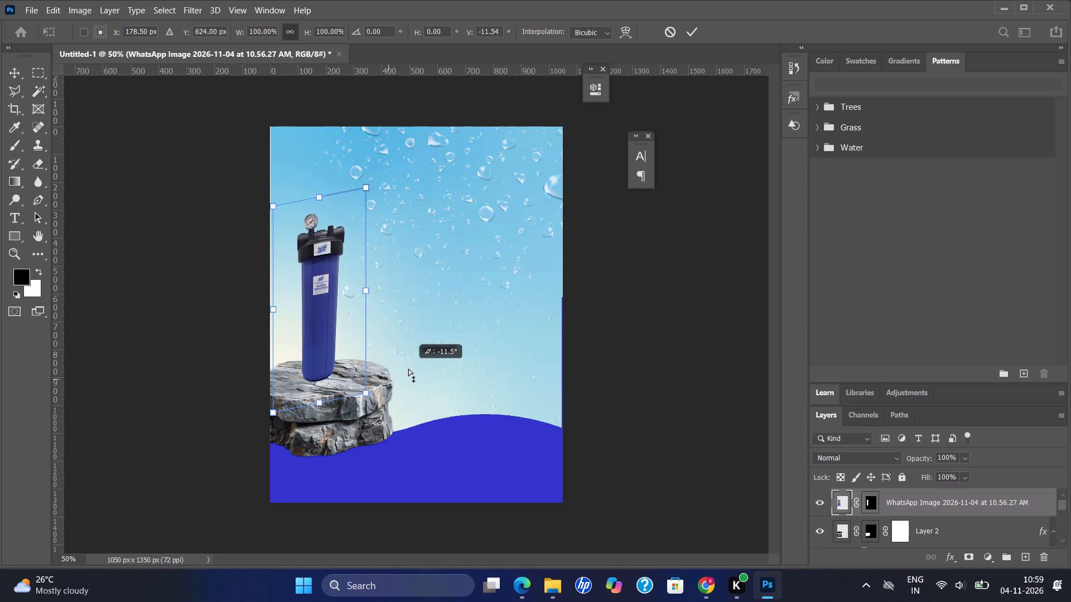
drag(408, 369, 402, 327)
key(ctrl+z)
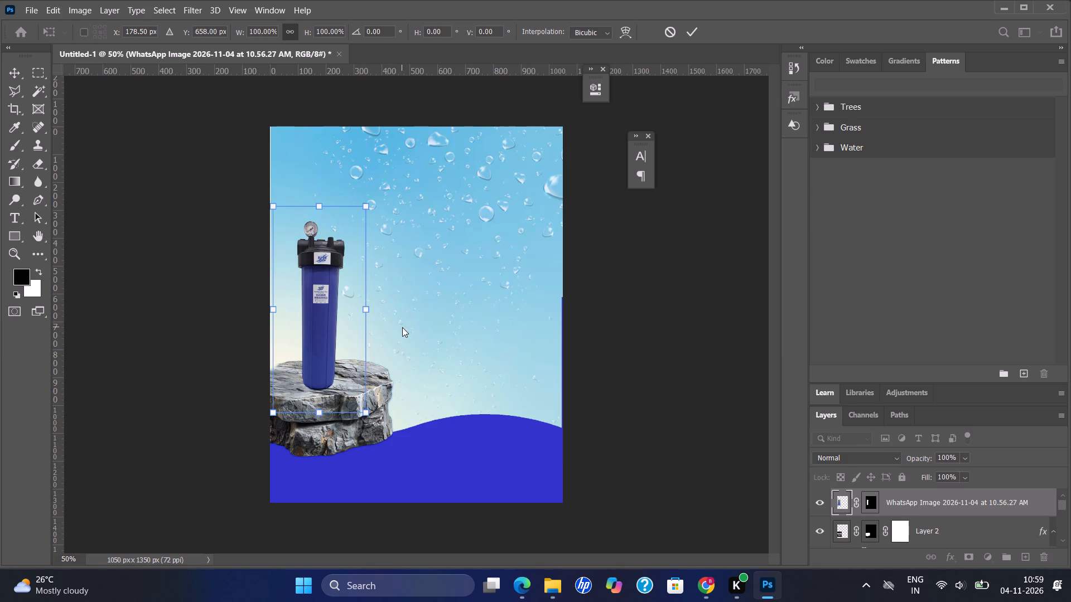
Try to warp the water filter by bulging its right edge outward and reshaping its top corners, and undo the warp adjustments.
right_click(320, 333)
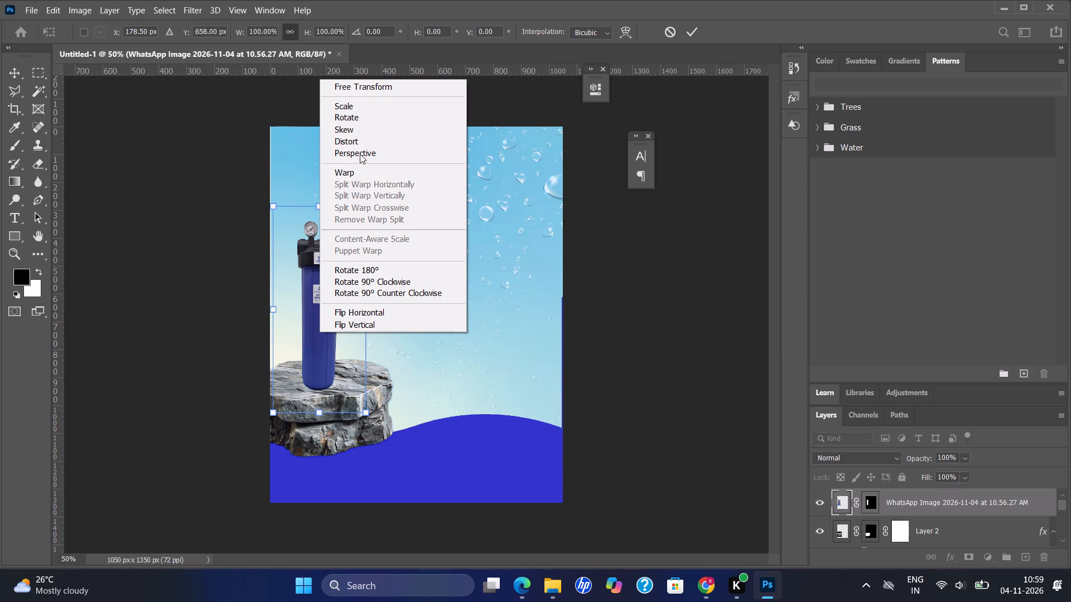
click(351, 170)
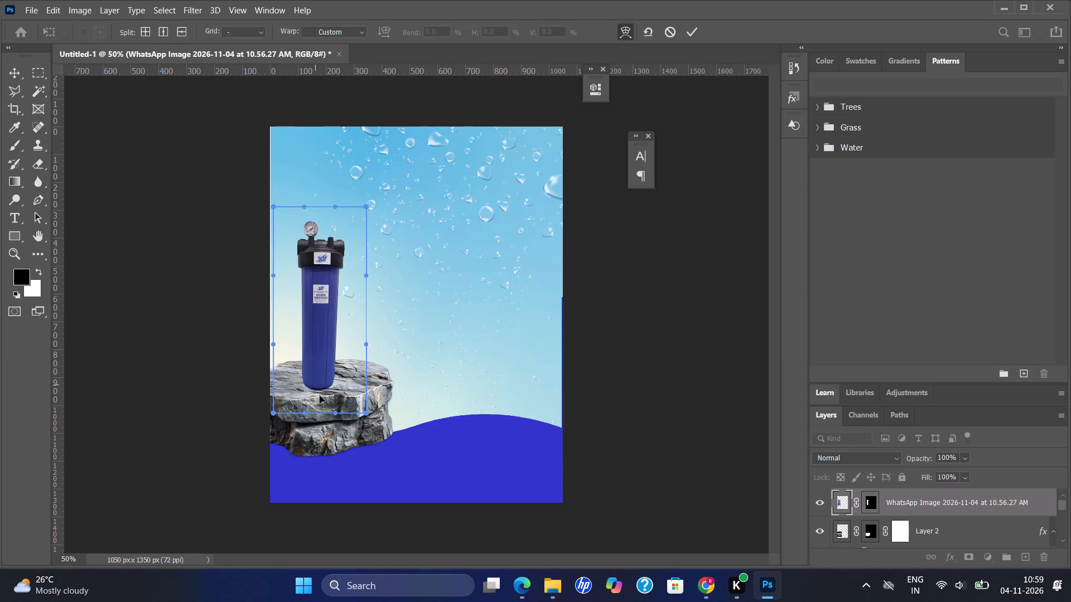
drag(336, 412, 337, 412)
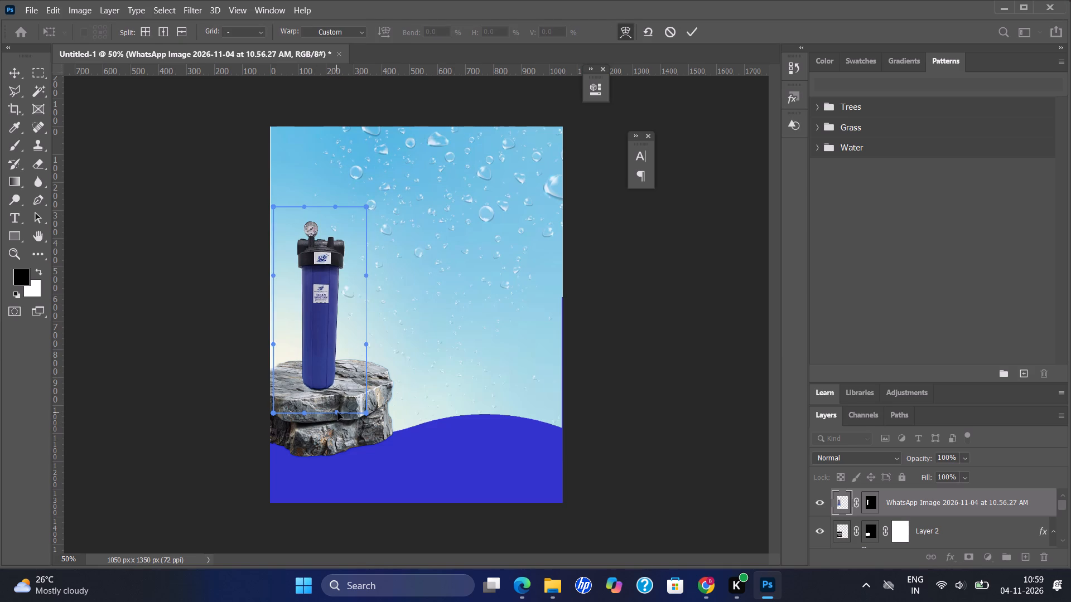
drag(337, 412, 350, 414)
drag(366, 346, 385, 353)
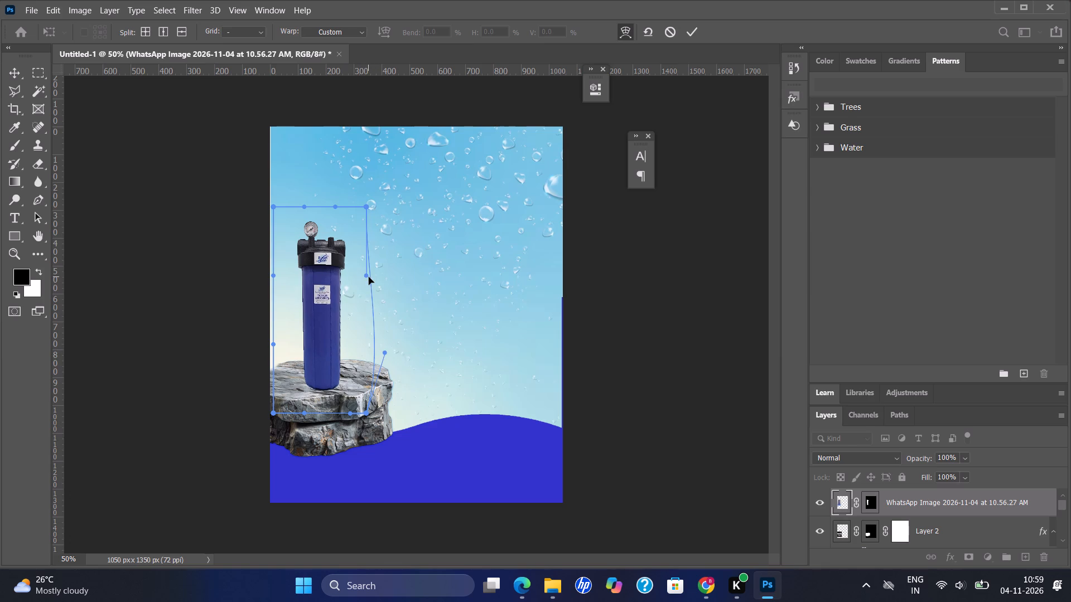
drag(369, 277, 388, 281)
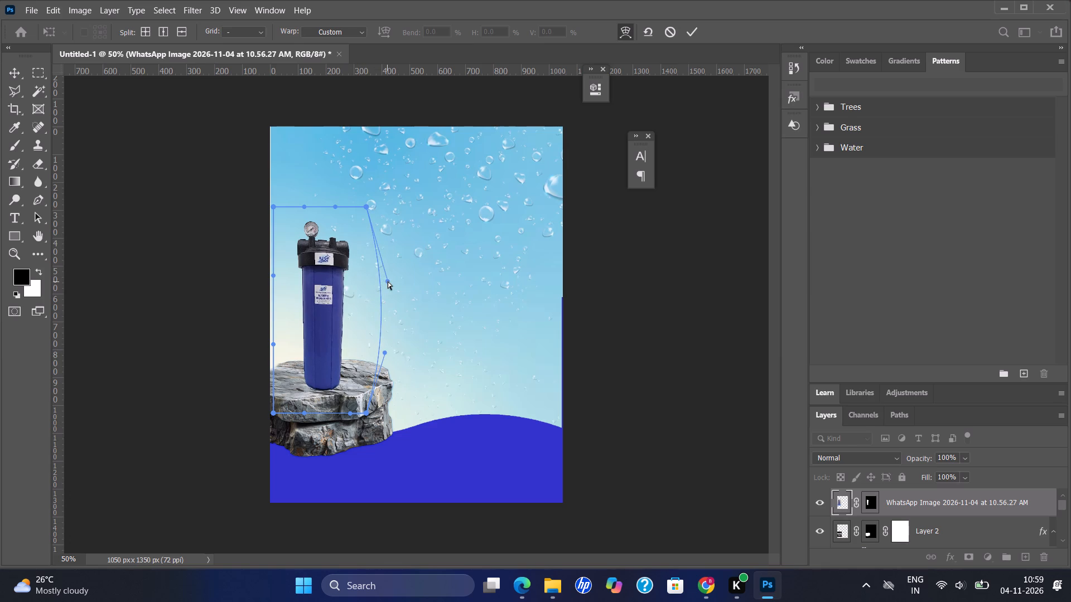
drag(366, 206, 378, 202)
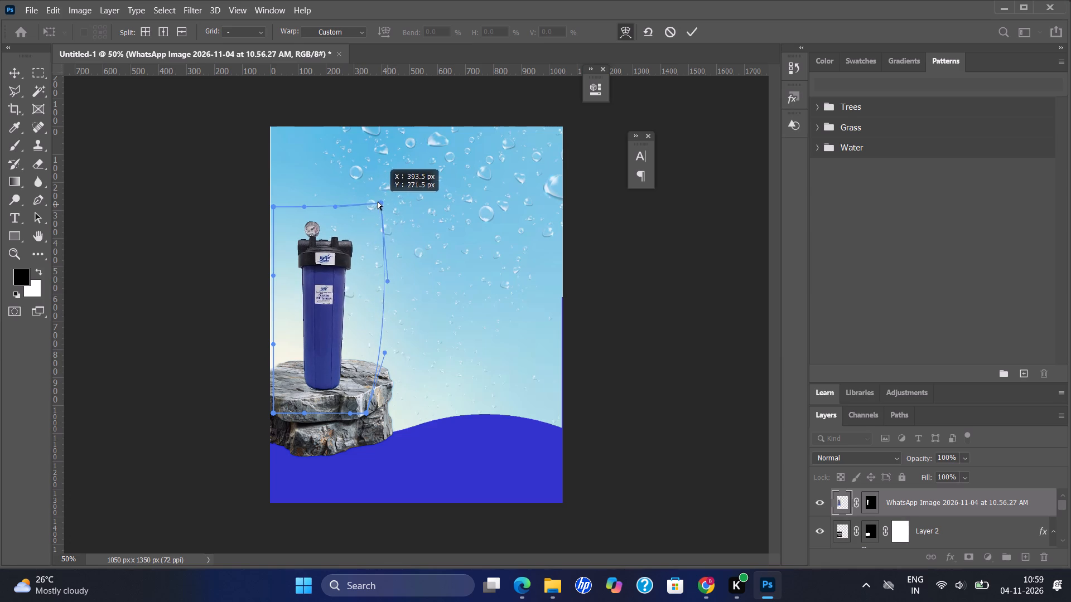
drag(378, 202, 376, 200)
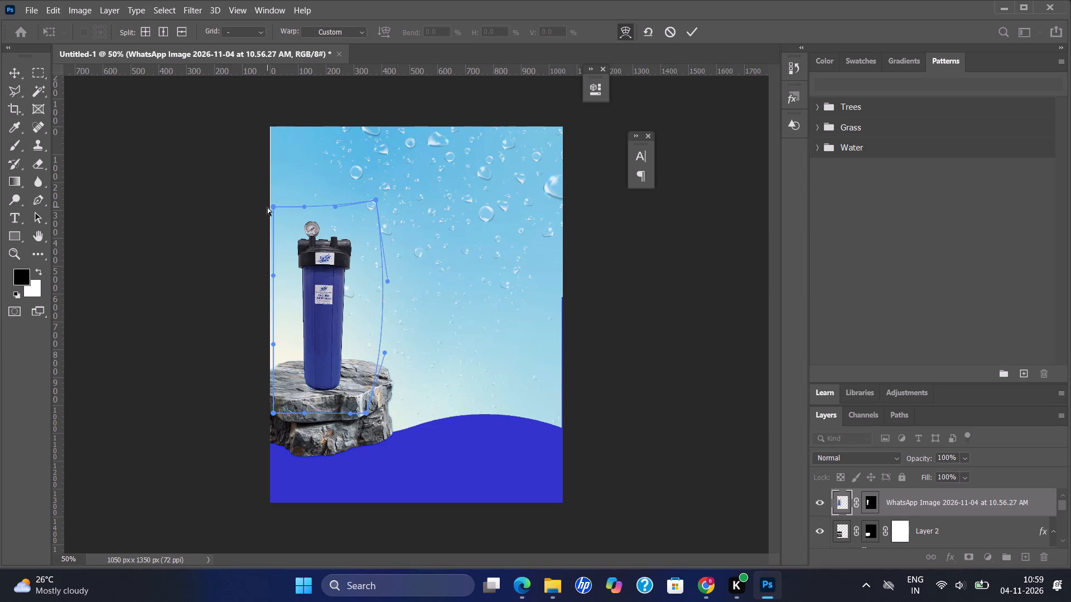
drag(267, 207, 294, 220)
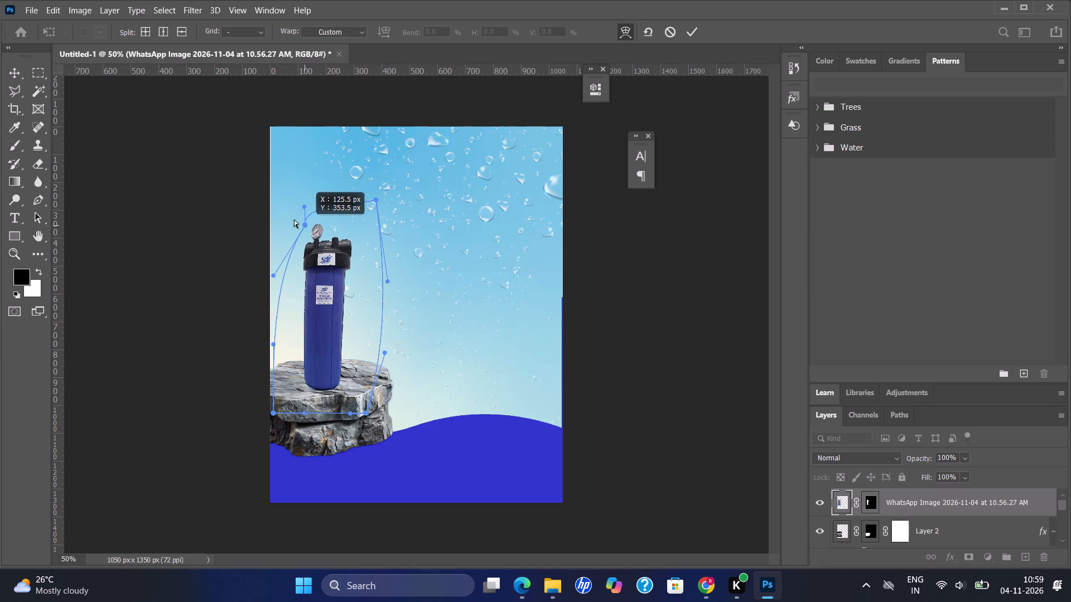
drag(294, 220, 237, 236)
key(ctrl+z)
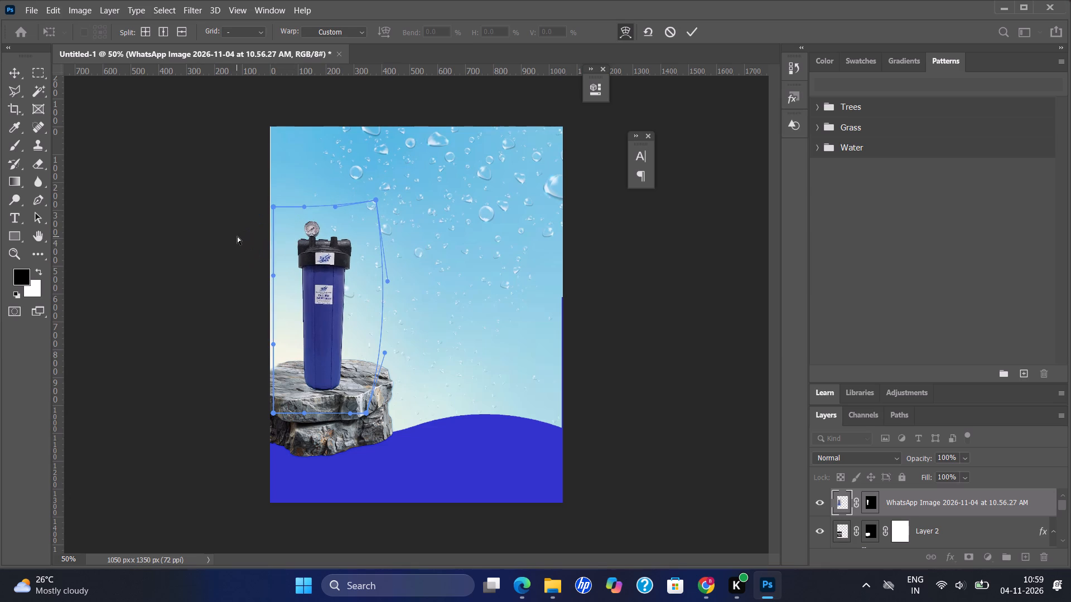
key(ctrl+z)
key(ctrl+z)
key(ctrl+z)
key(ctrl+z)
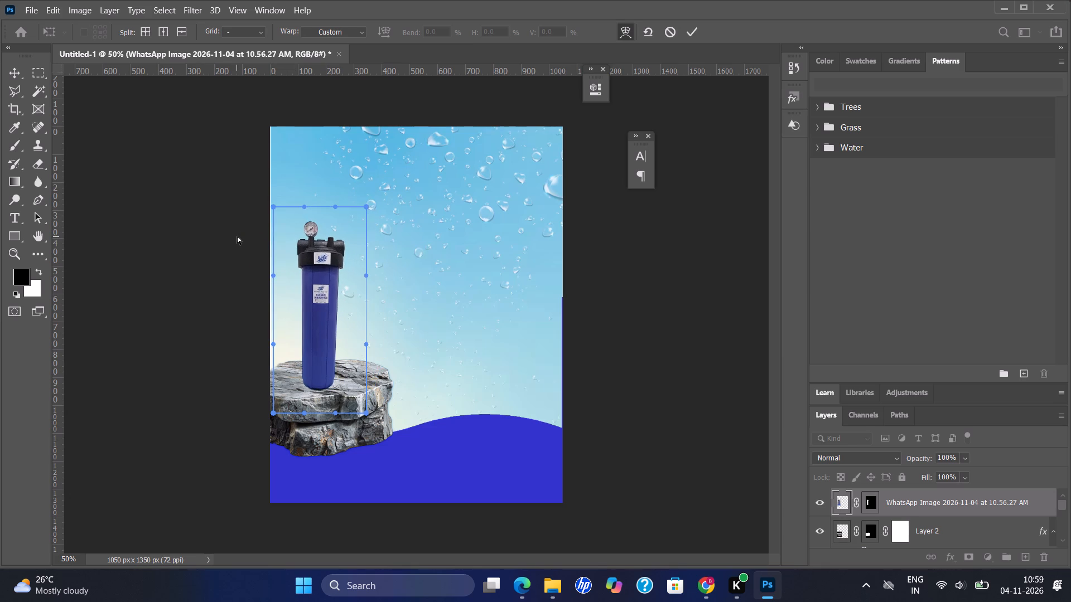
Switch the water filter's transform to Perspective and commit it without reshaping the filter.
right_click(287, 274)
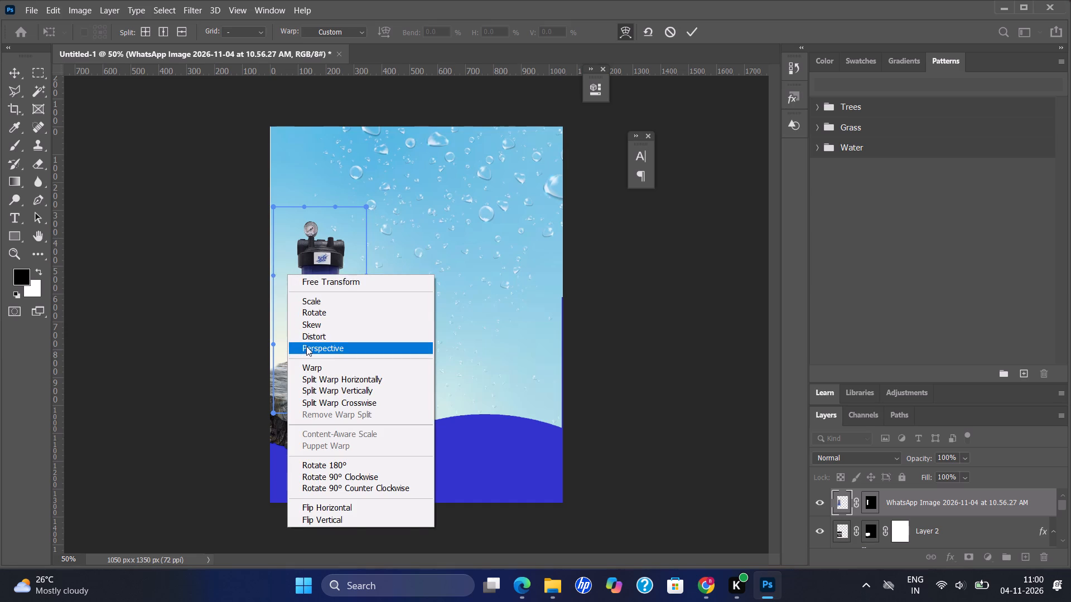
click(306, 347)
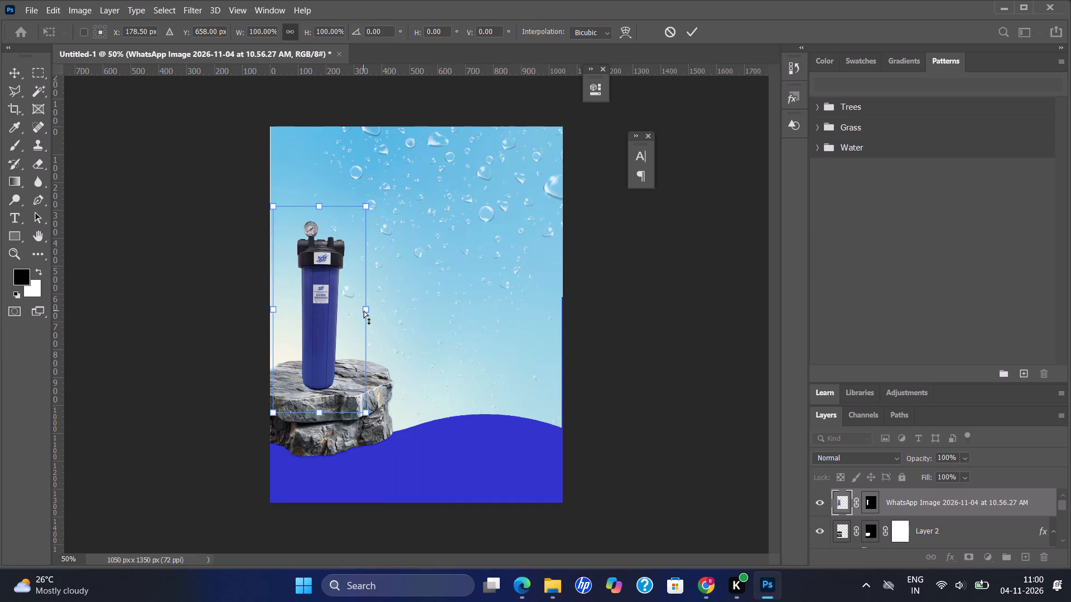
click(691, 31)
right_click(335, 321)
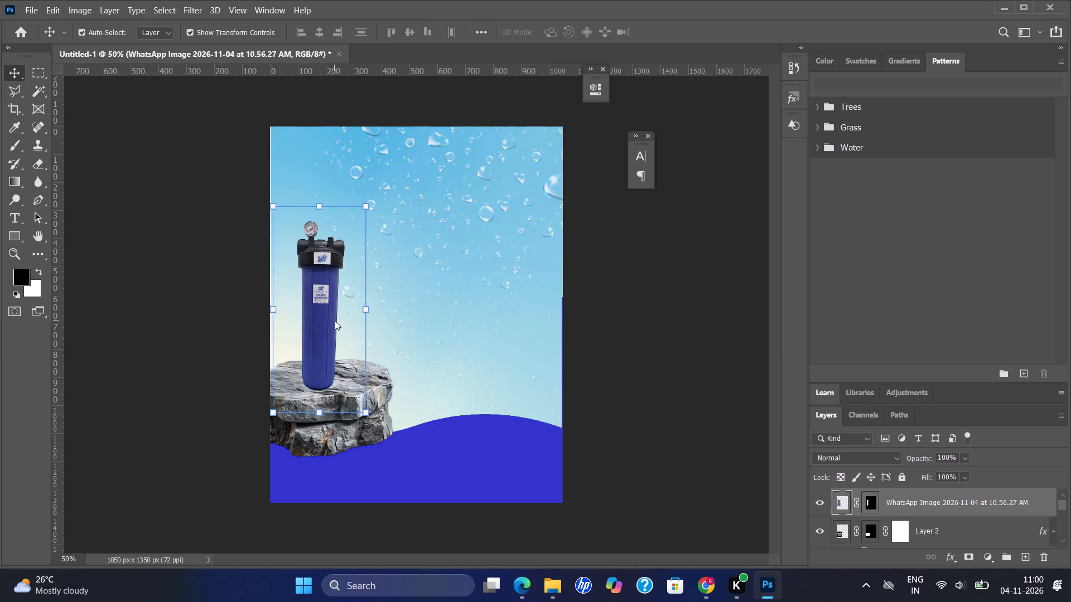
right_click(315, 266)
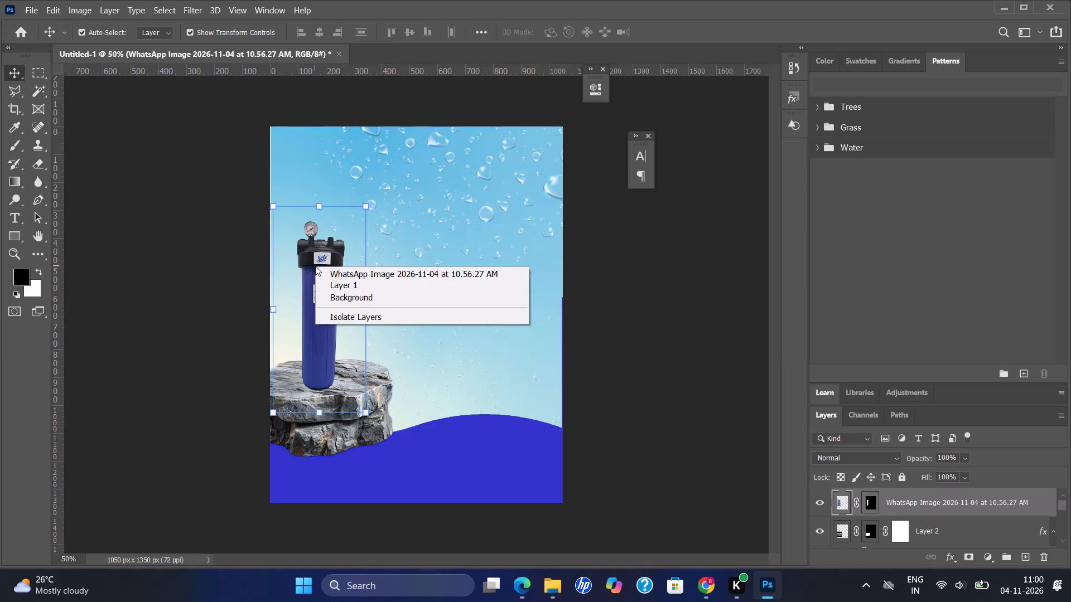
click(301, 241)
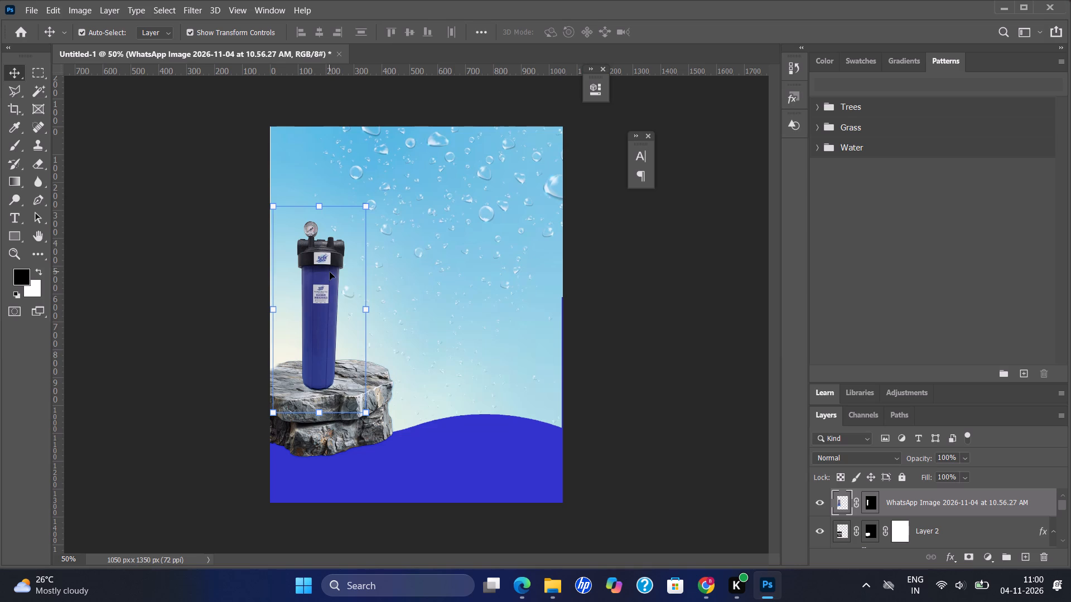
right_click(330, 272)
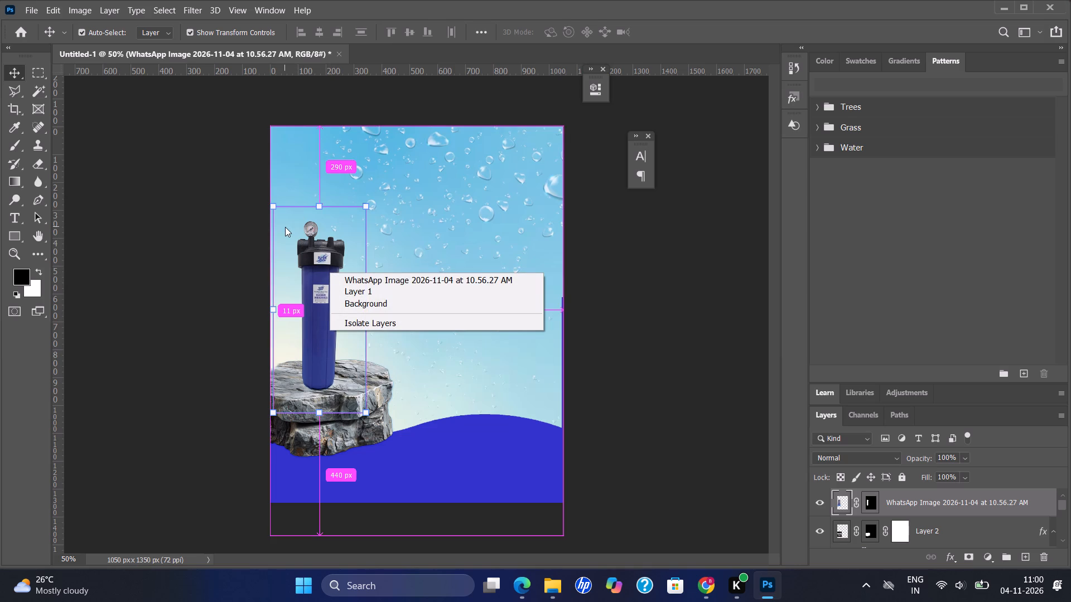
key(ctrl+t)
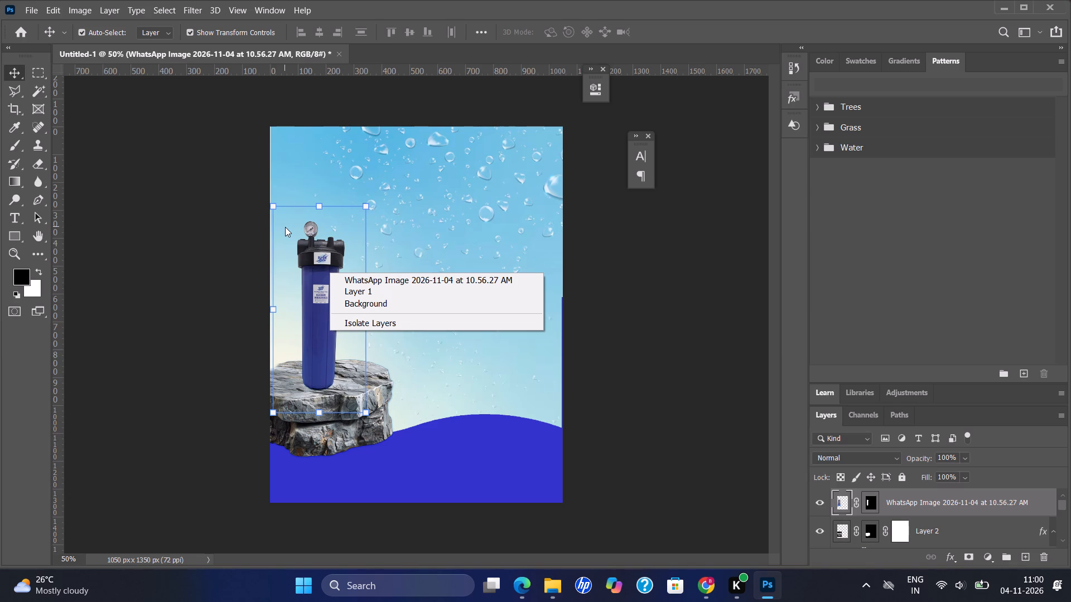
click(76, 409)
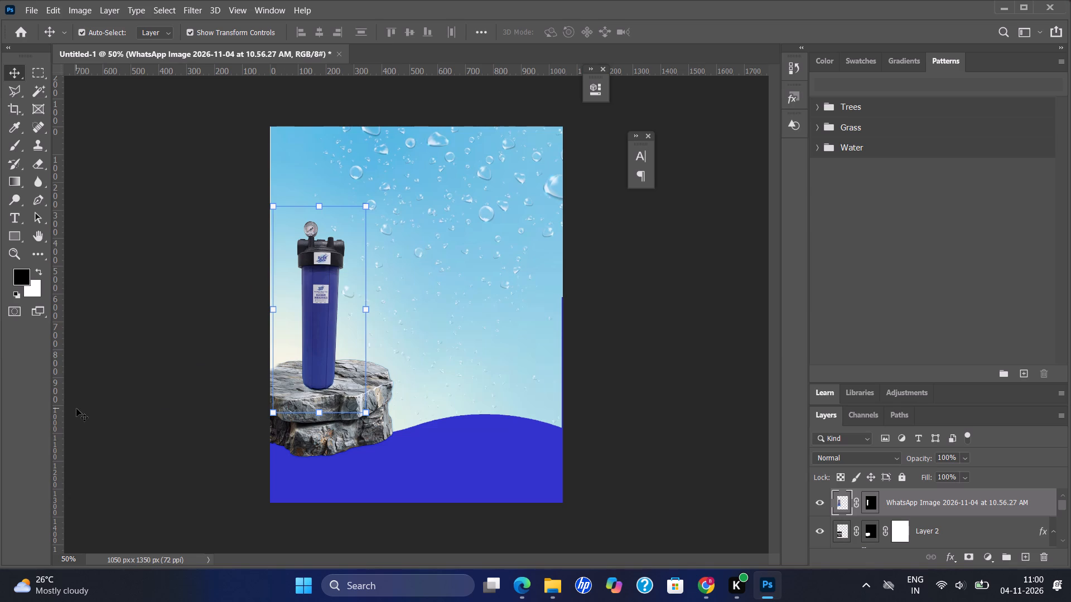
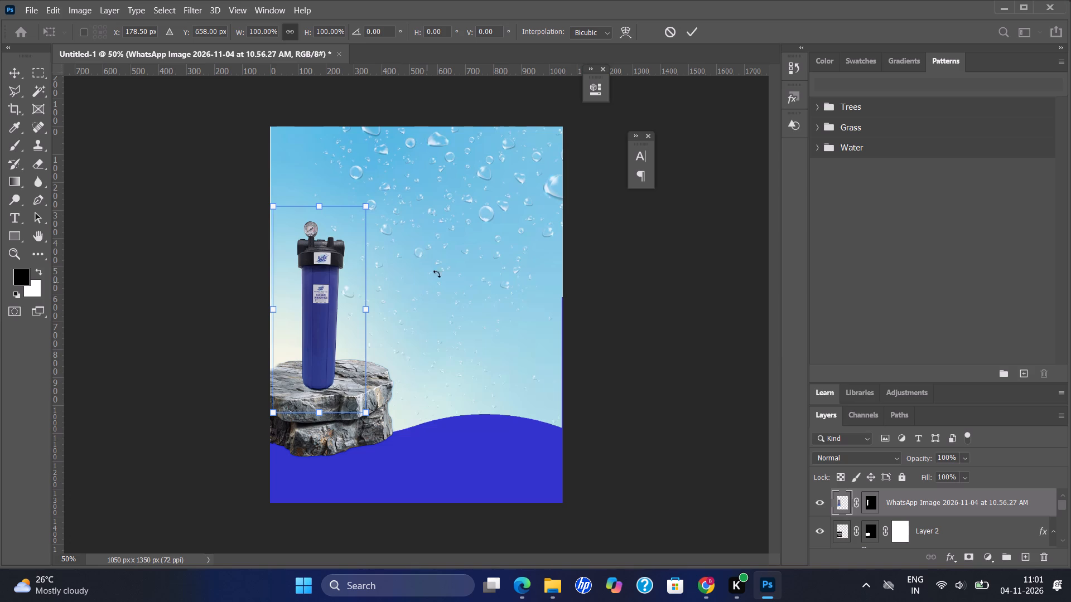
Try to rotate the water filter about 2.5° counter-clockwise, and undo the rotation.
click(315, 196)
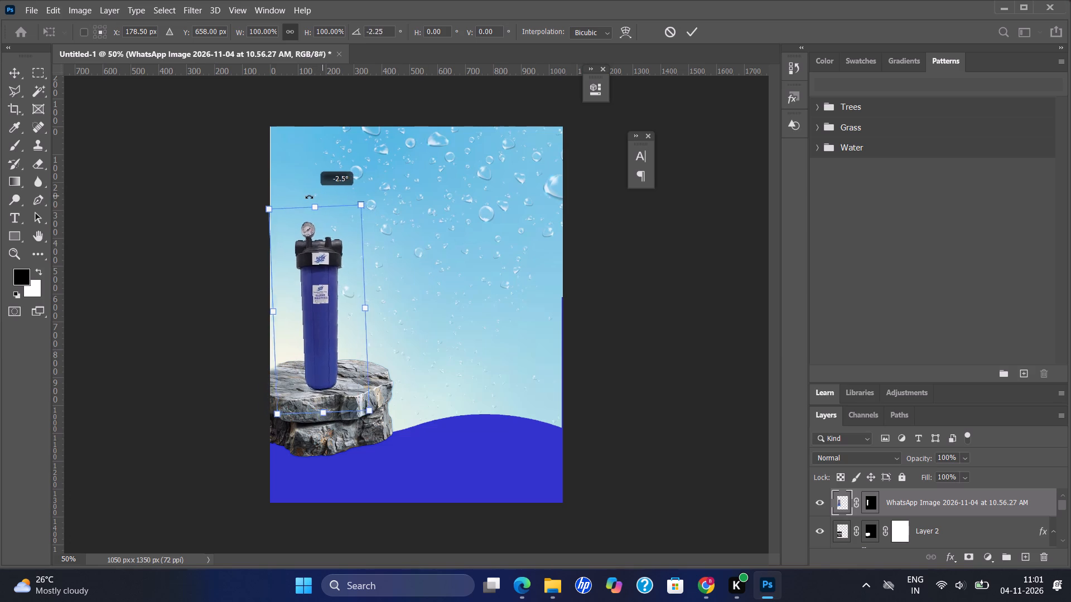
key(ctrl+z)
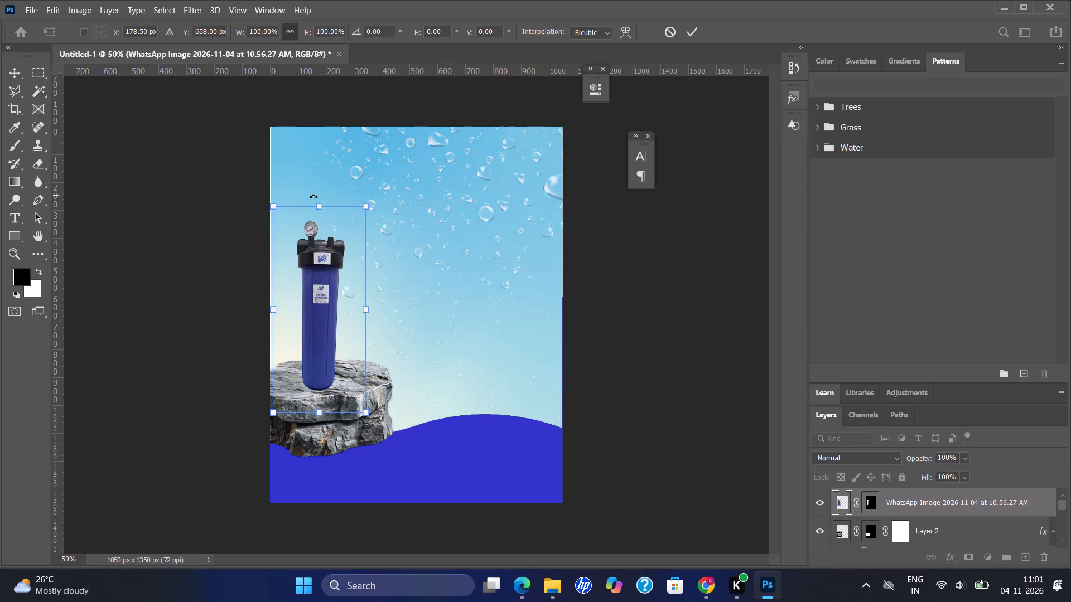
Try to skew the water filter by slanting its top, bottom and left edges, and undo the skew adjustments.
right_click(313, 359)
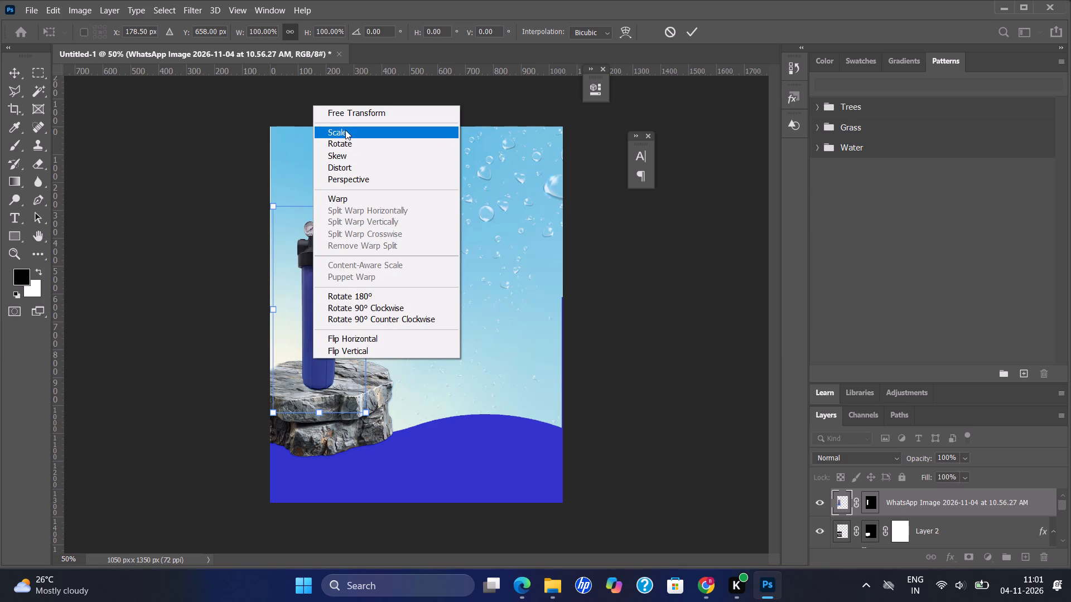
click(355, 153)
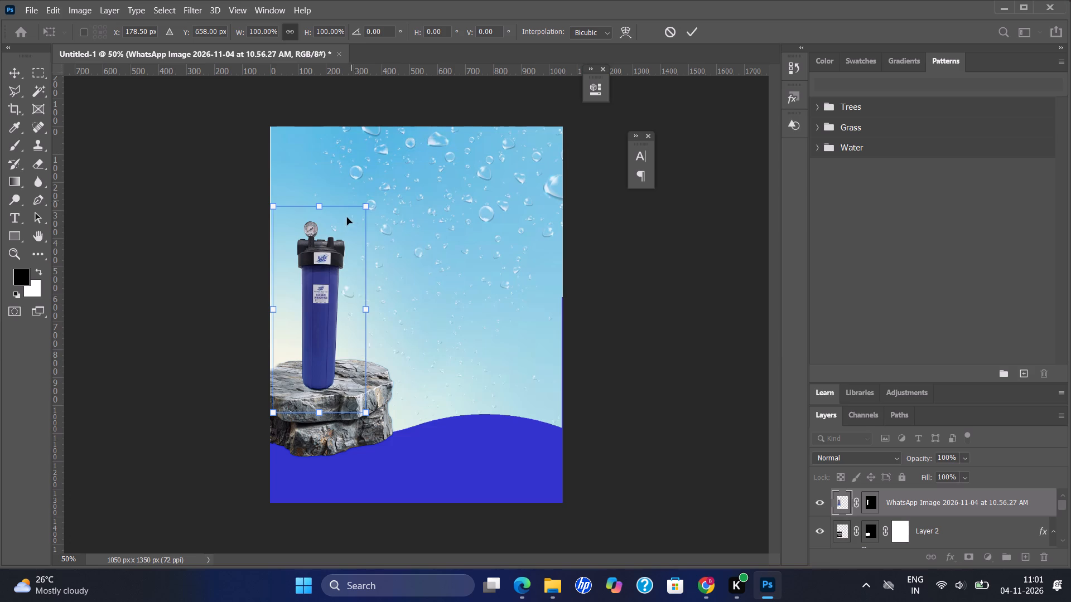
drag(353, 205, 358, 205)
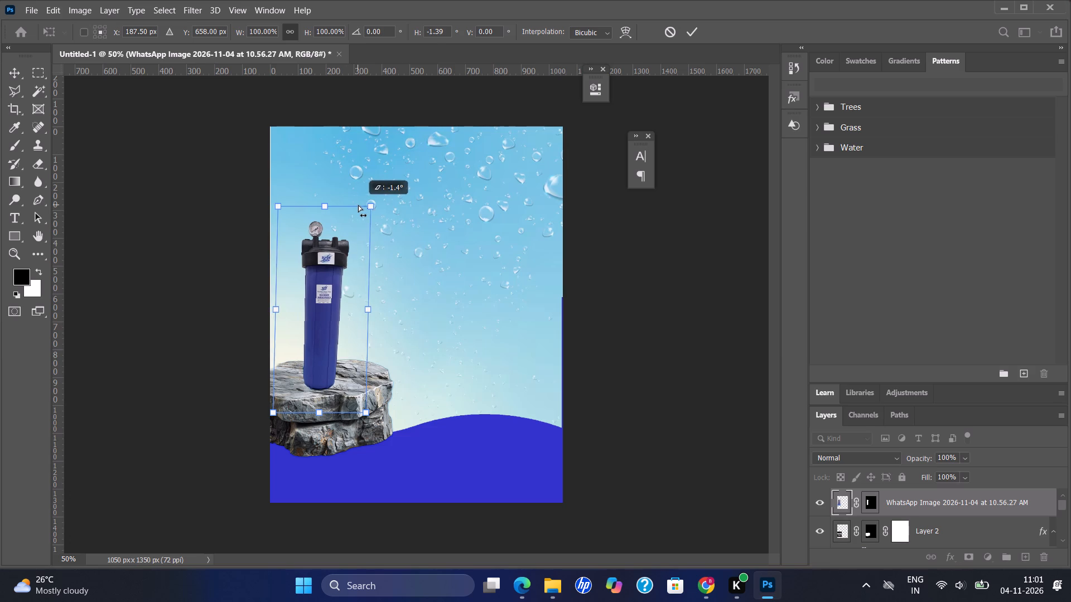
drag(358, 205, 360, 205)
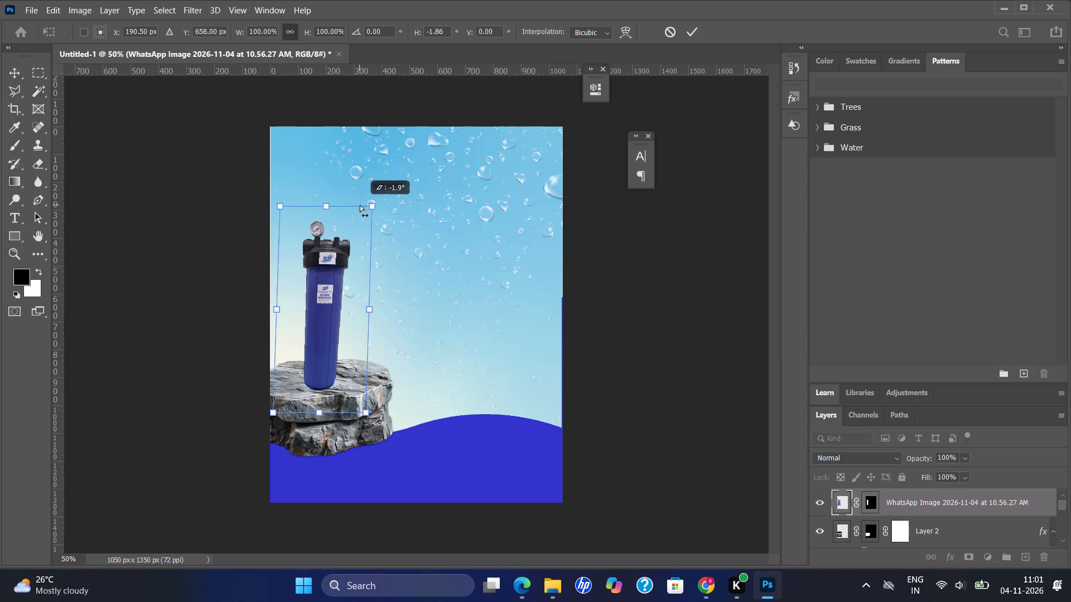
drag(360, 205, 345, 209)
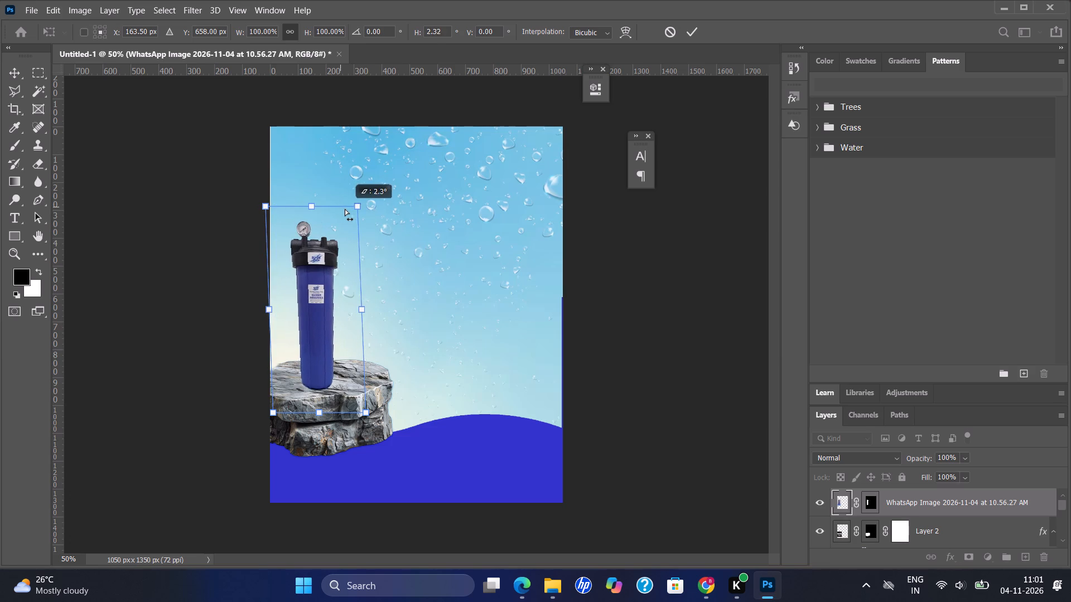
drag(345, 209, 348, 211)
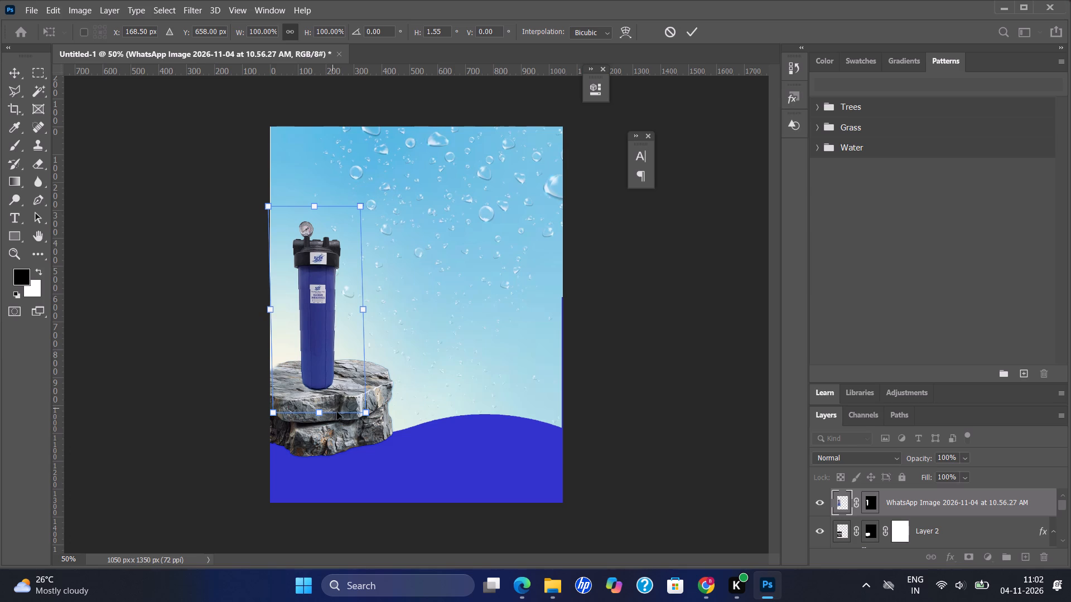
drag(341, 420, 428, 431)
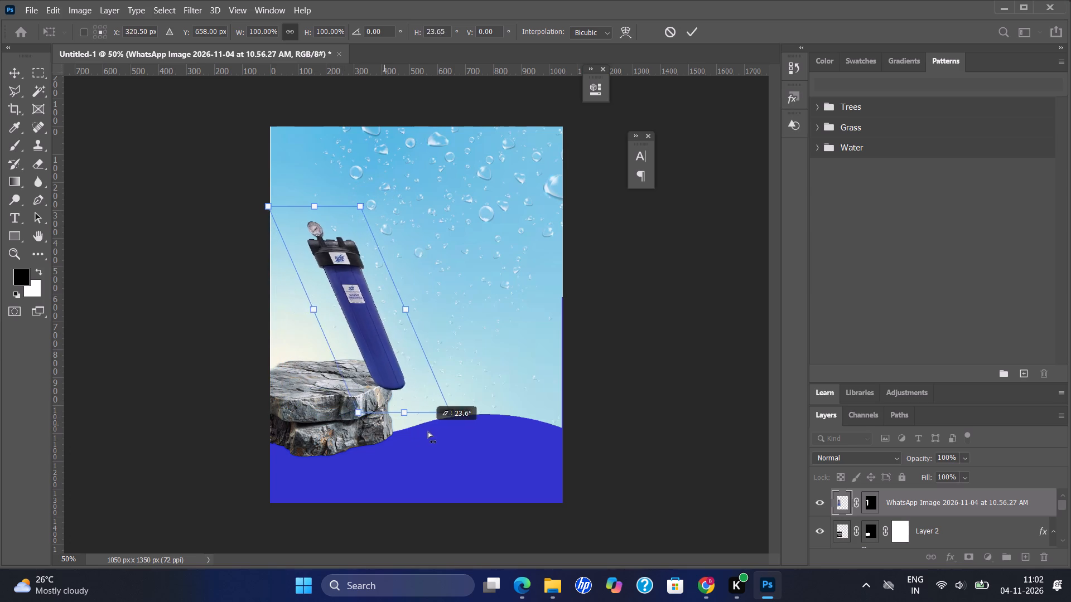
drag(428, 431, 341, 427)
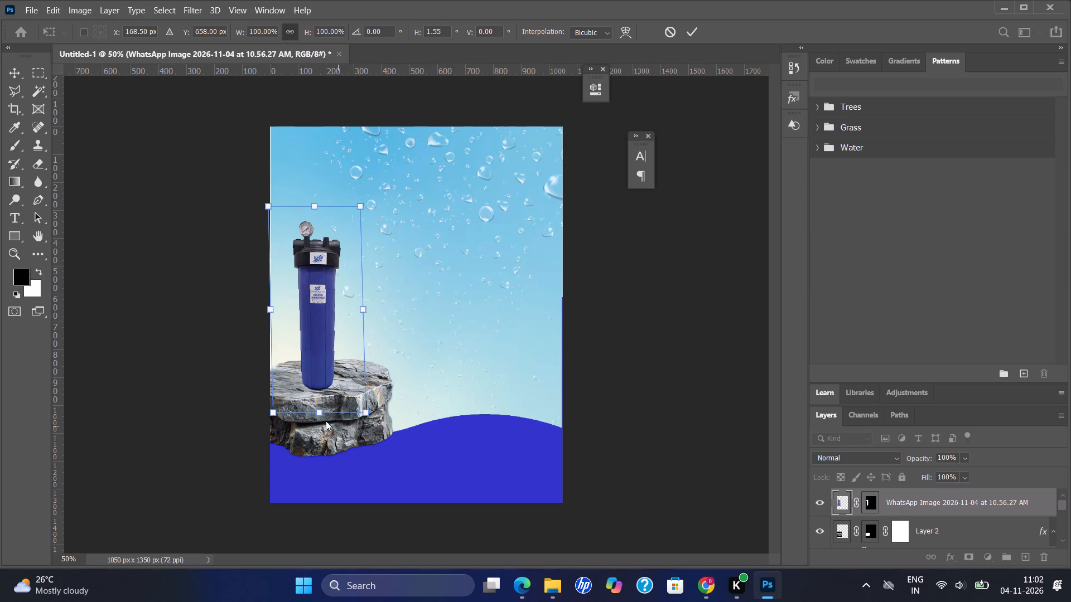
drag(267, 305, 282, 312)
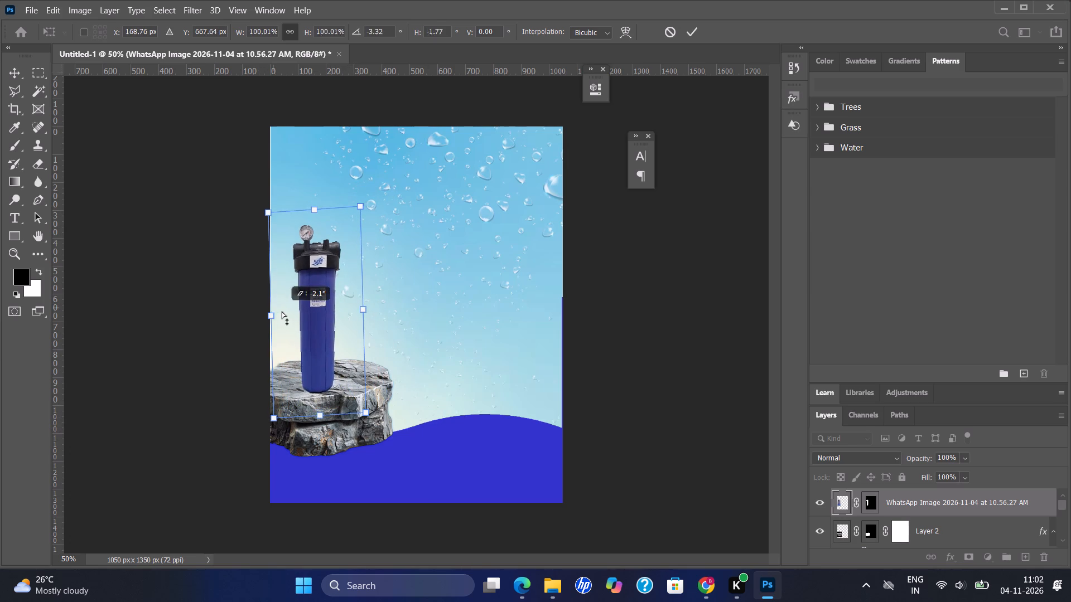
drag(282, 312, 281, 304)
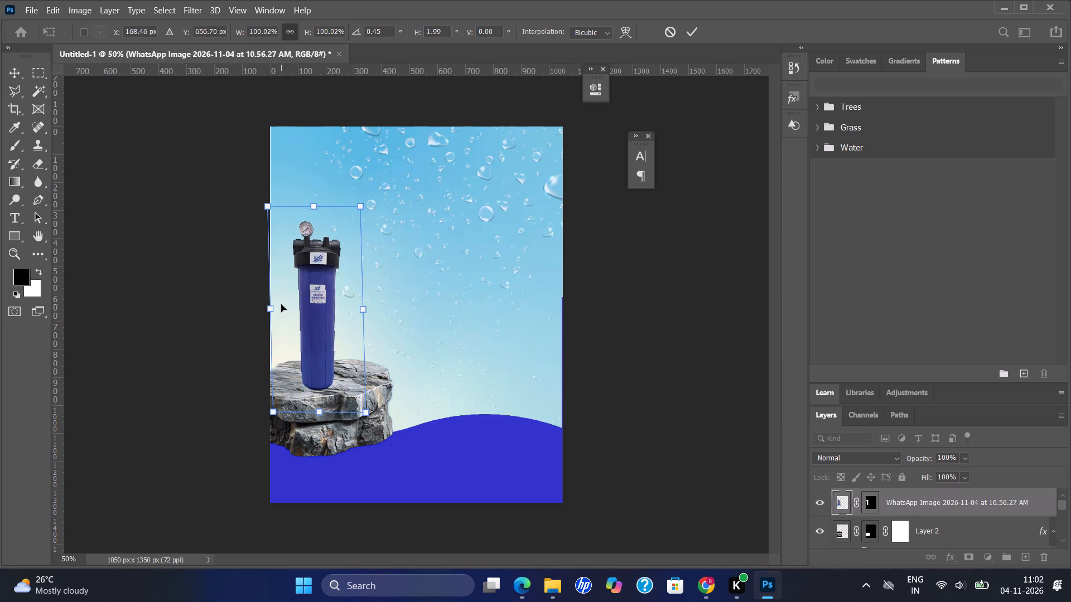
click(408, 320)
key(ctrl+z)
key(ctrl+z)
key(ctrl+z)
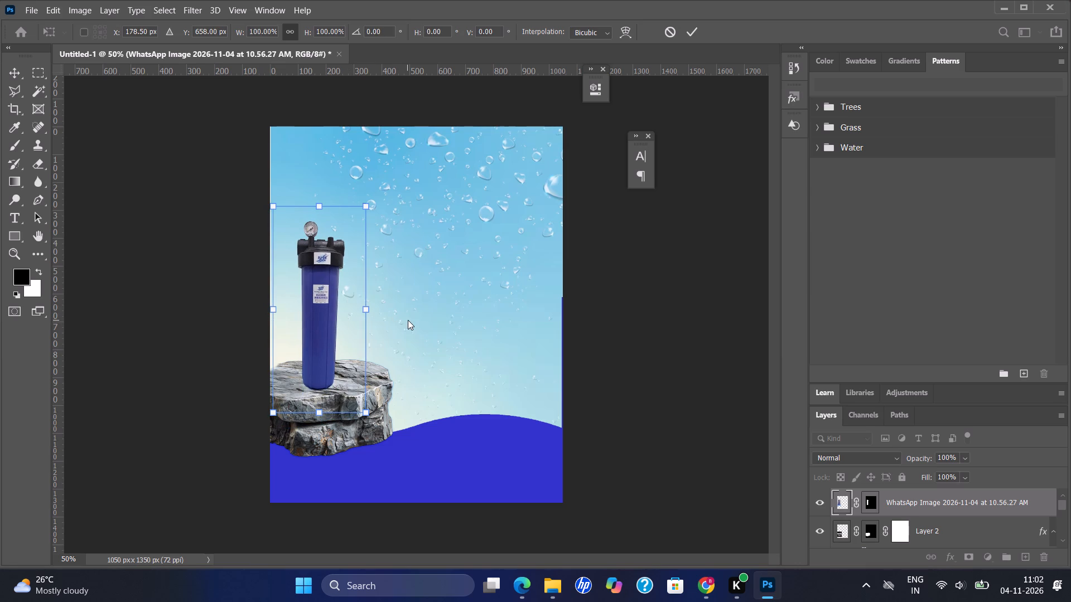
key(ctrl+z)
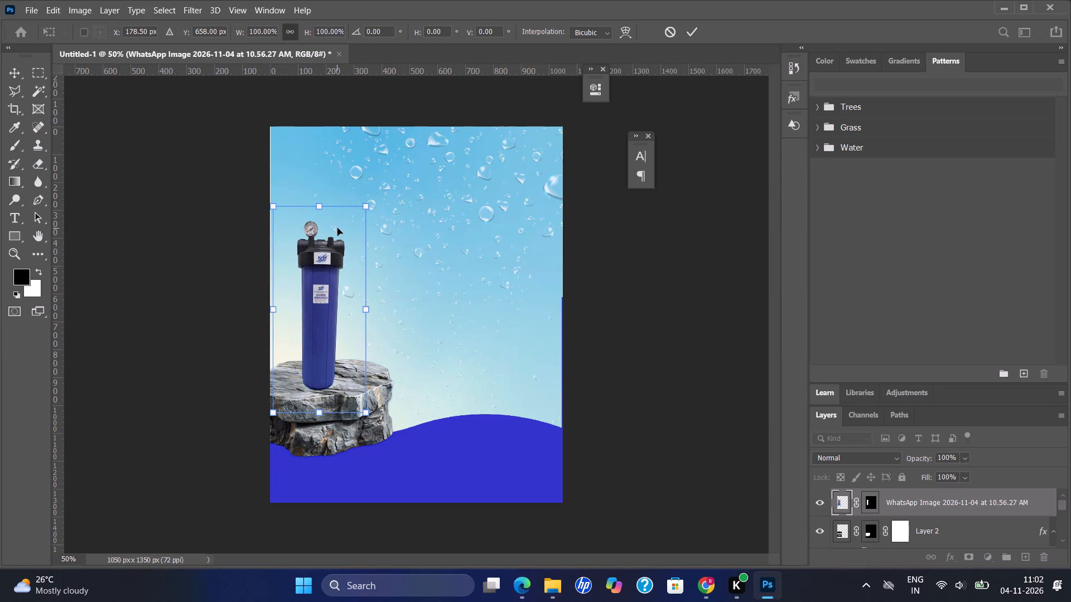
Switch the water filter's transform to Distort and move the filter about 18 px up and 6 px right.
right_click(337, 228)
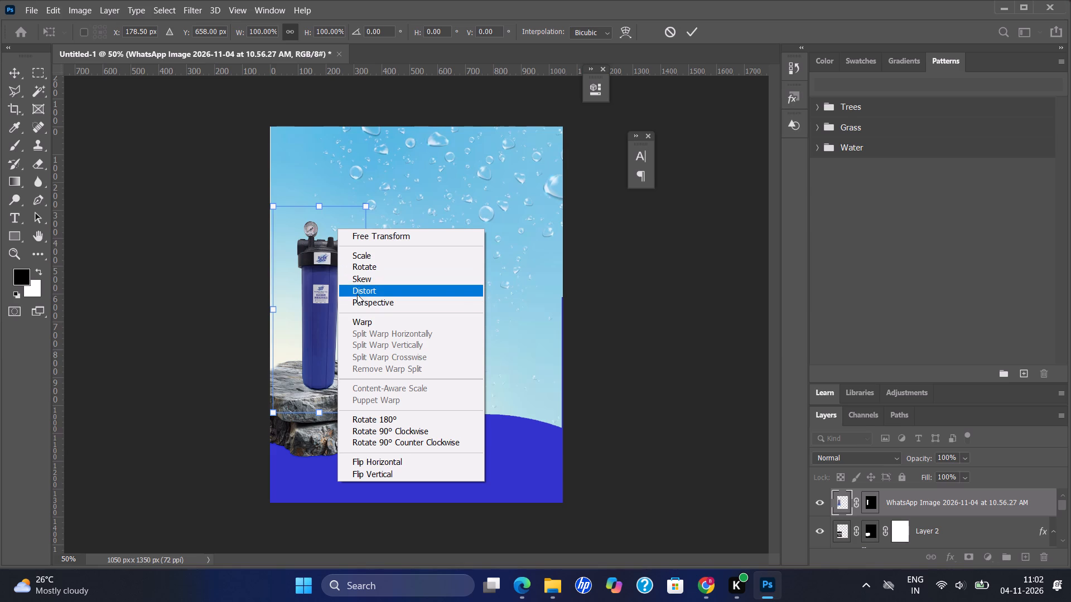
click(360, 292)
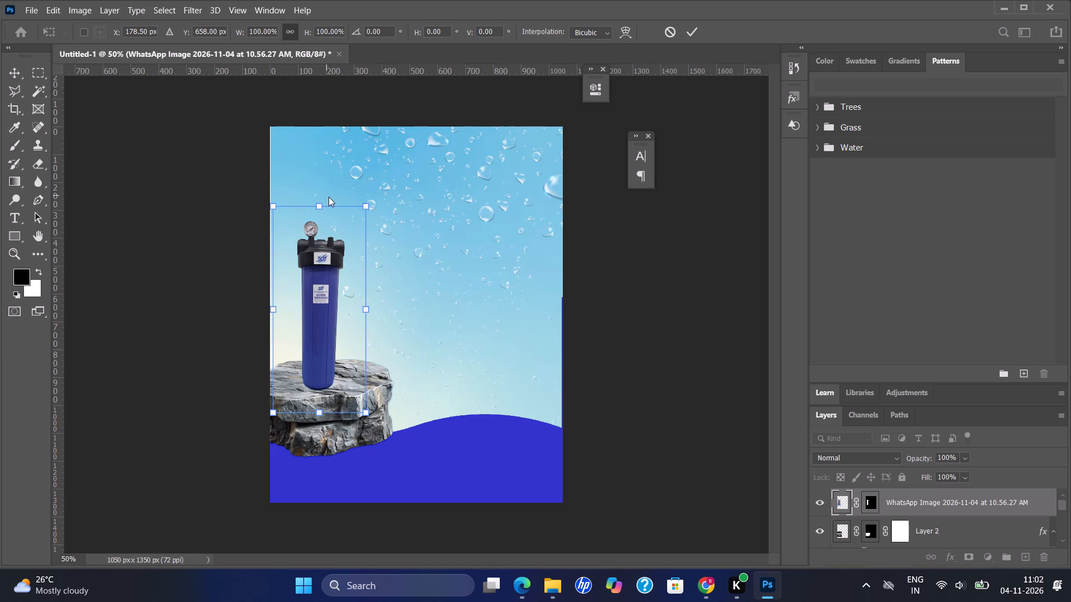
drag(342, 192, 352, 207)
drag(352, 207, 346, 208)
drag(346, 208, 344, 203)
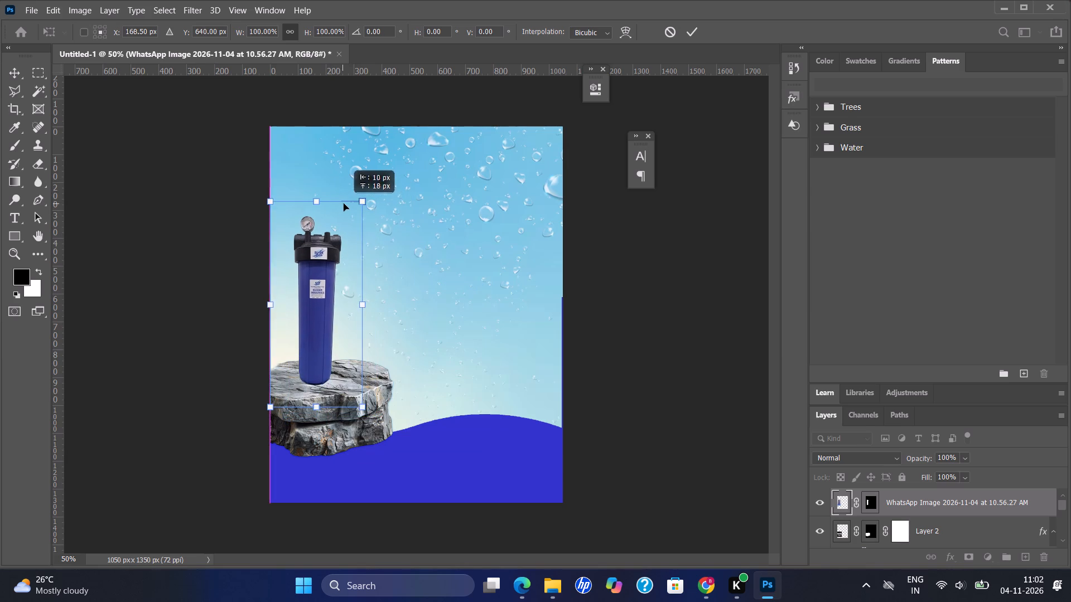
drag(344, 203, 348, 203)
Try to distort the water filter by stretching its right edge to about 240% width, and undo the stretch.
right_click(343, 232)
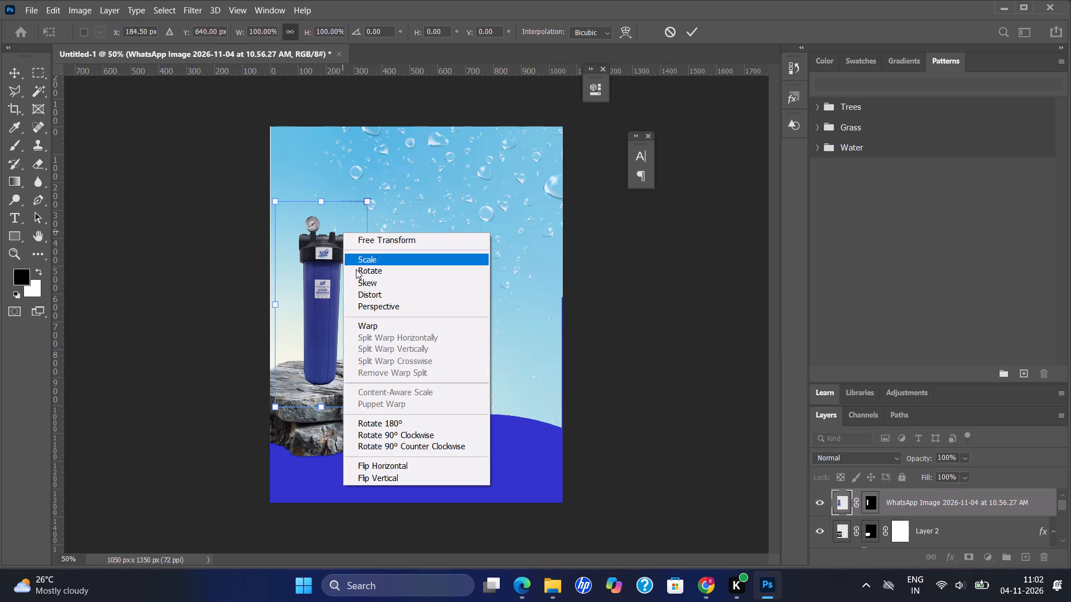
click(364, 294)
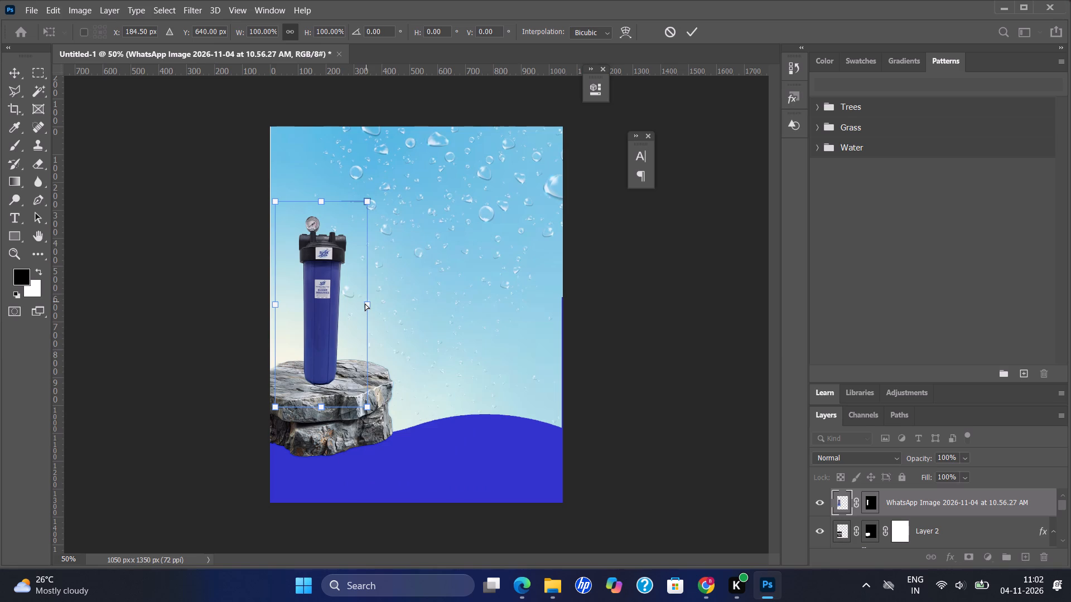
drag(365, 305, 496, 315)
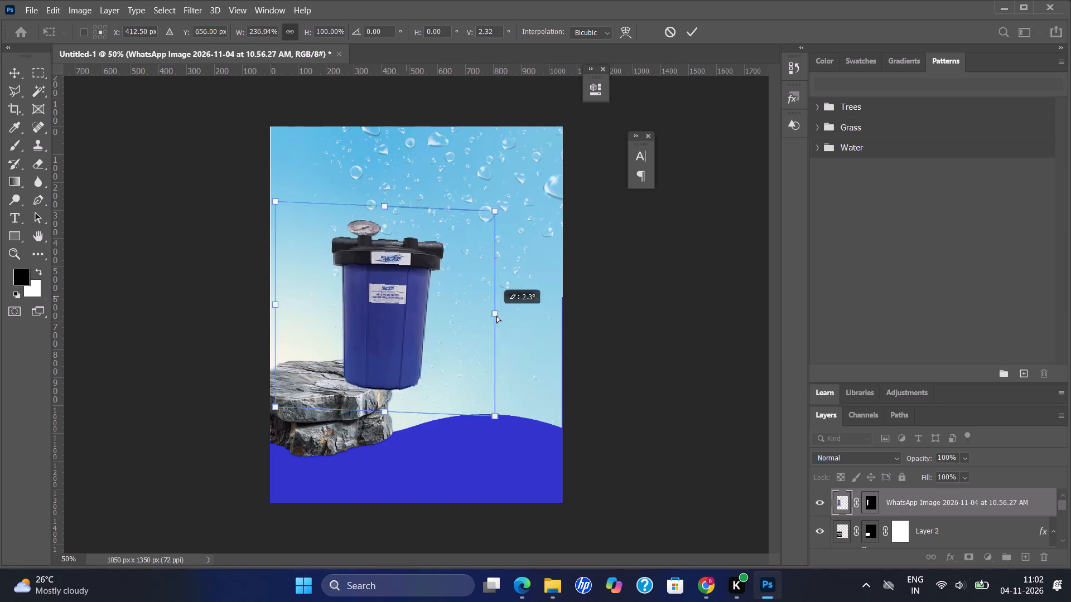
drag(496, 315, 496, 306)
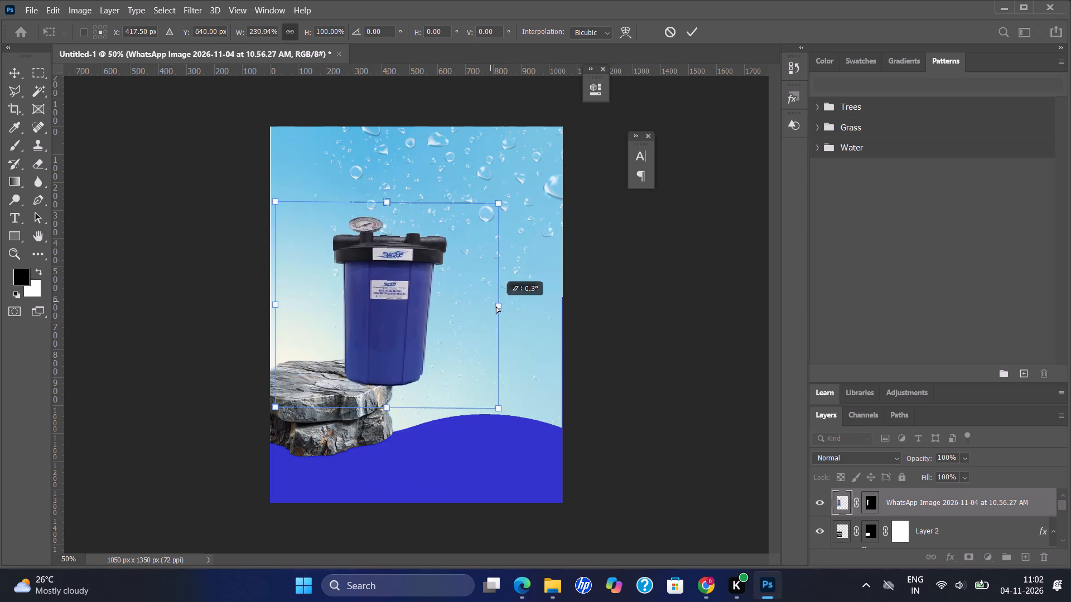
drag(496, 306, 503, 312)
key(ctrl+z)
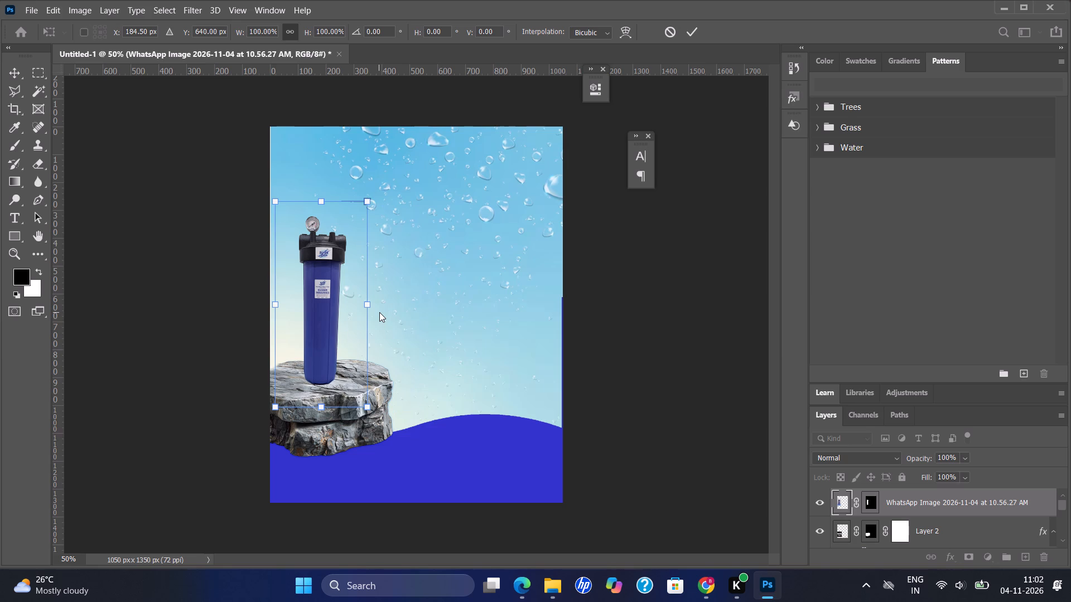
Commit the water filter's transform at its moved position.
click(398, 310)
click(698, 28)
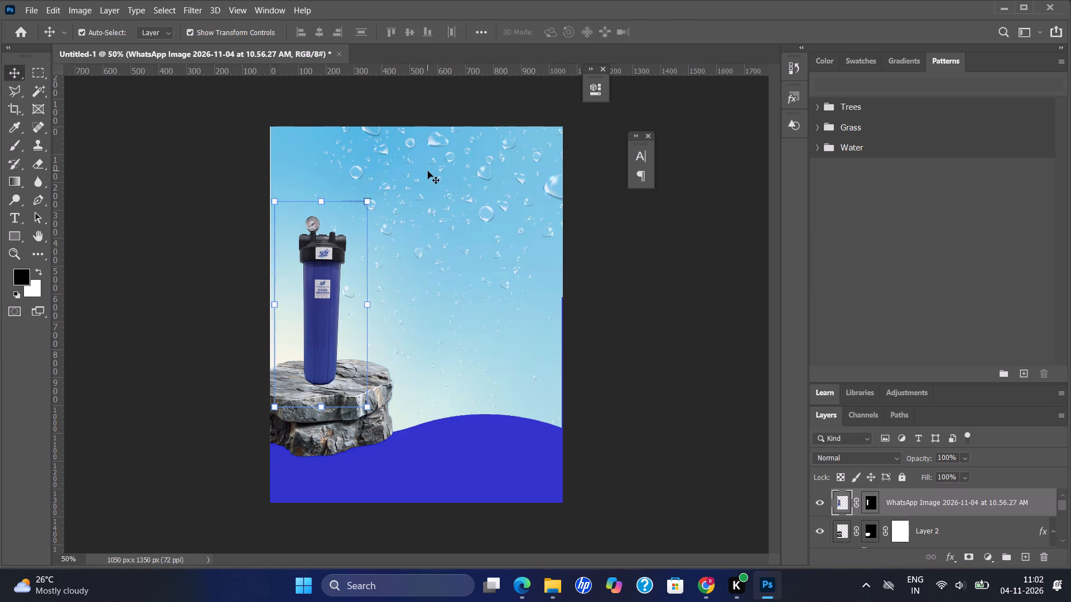
Scale the water filter proportionally to about 95%, reposition it to stand on the stone podium, and commit the transform.
drag(368, 204, 363, 207)
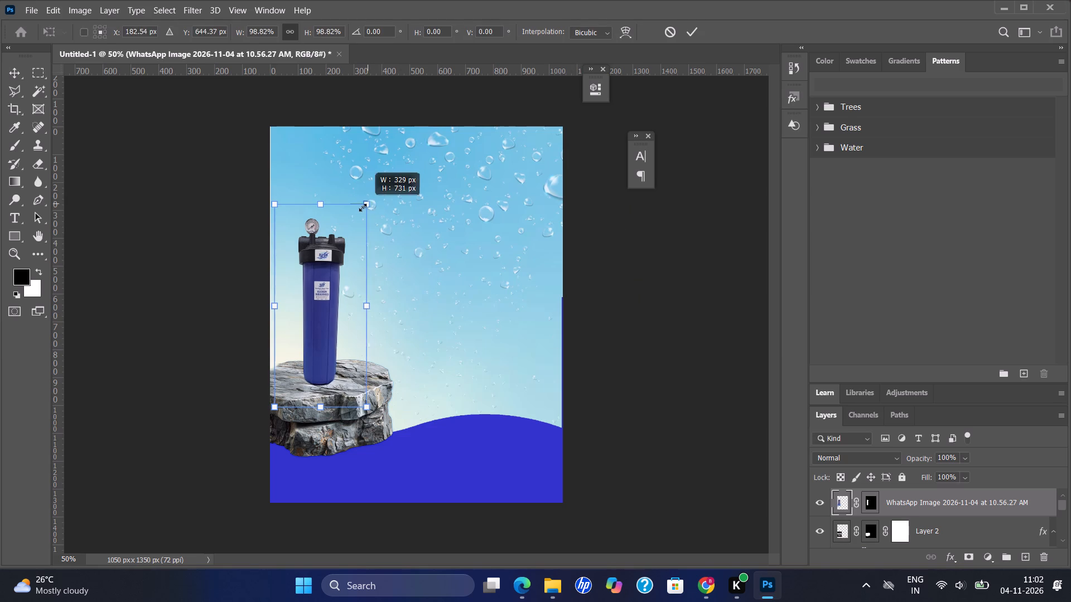
drag(363, 207, 356, 212)
drag(311, 332, 318, 332)
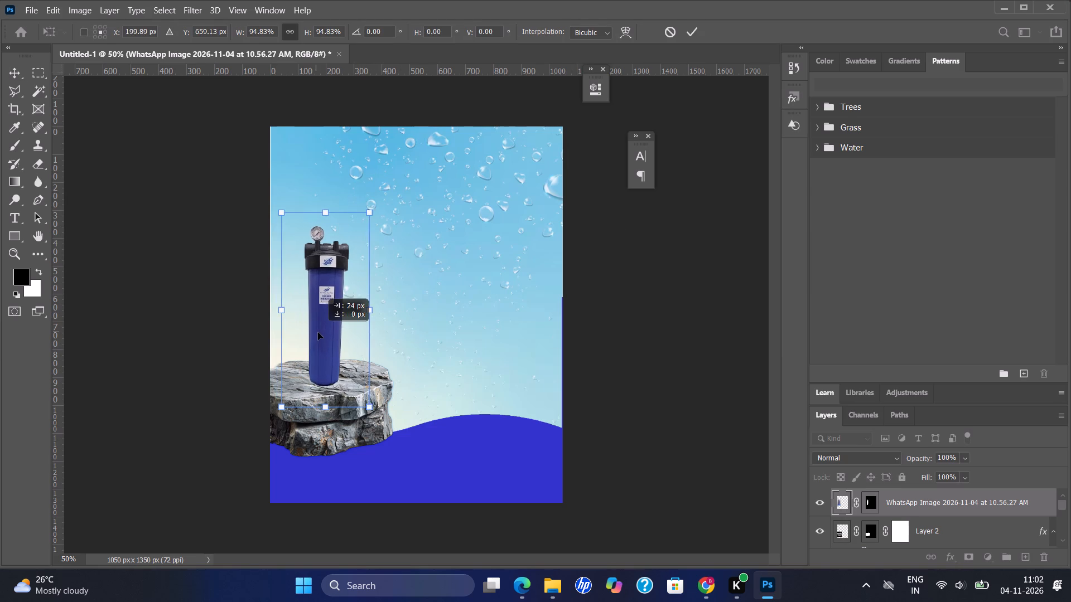
drag(318, 332, 319, 336)
click(319, 336)
click(253, 329)
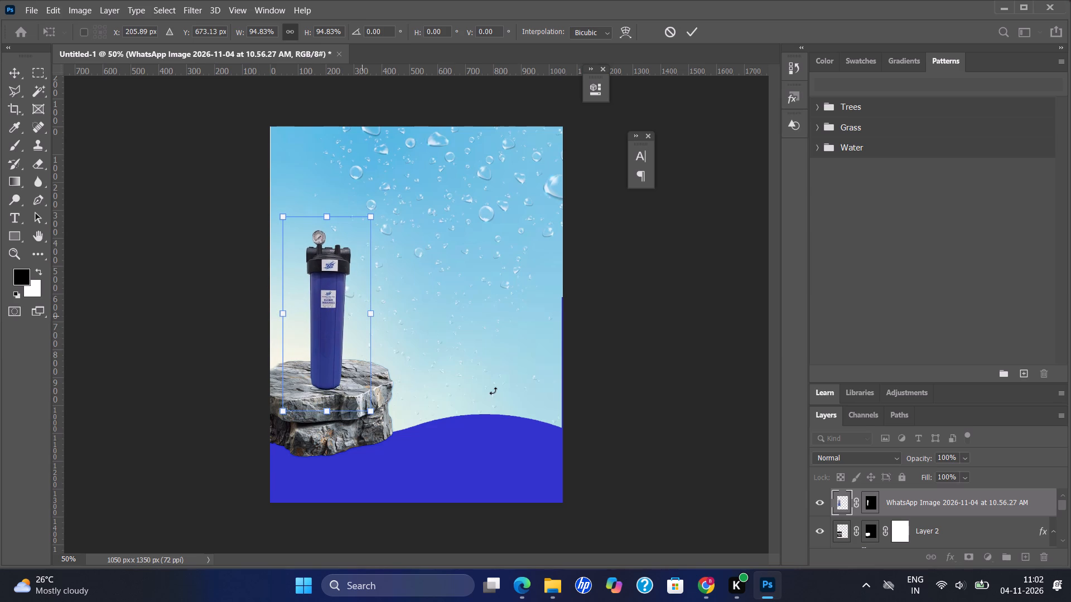
drag(319, 334, 313, 333)
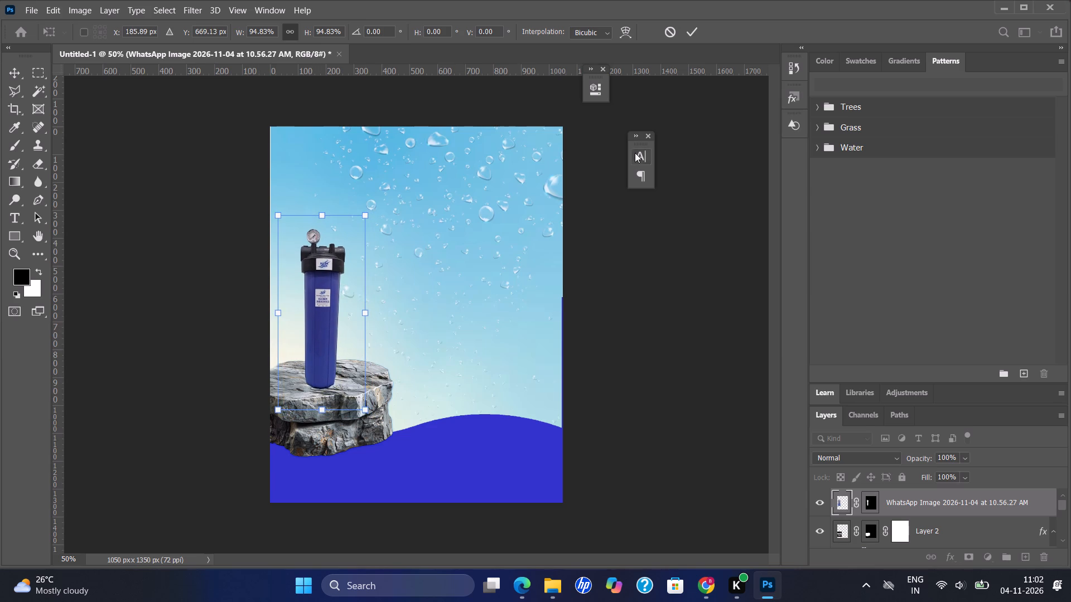